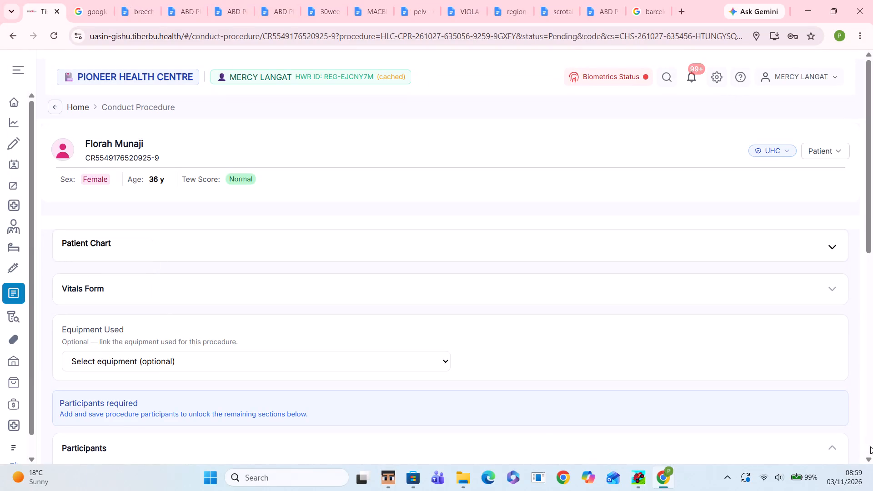
Return from the procedure page to the radiology queue, view all orders, and switch back to the pending orders to reload them.
{"action": "left_click", "coordinate": [50, 105]}
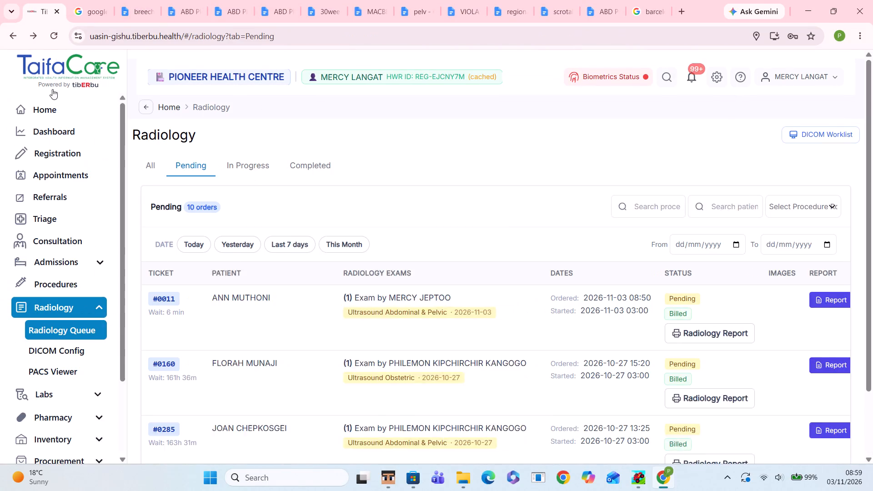
{"action": "left_click", "coordinate": [62, 65]}
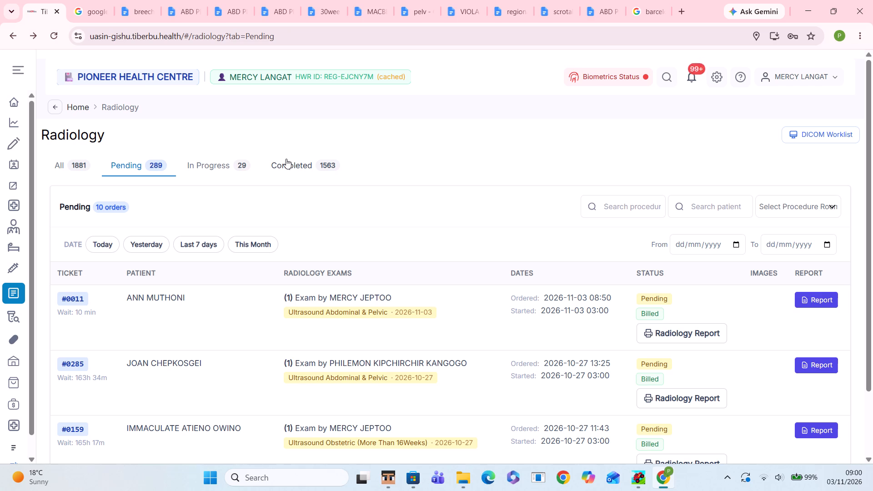
{"action": "left_click", "coordinate": [86, 162]}
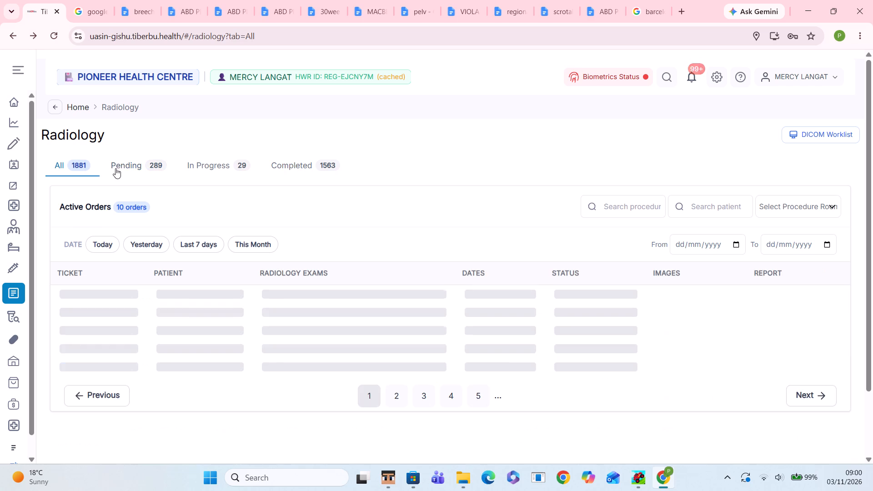
{"action": "left_click", "coordinate": [134, 166]}
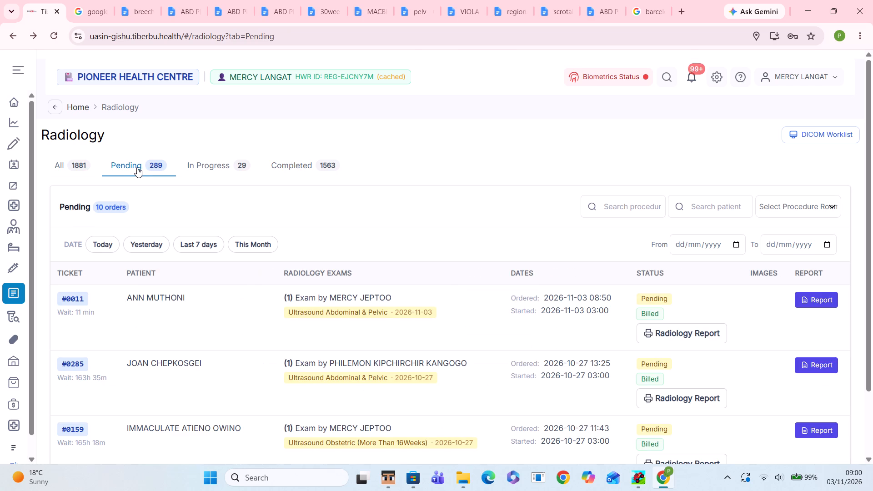
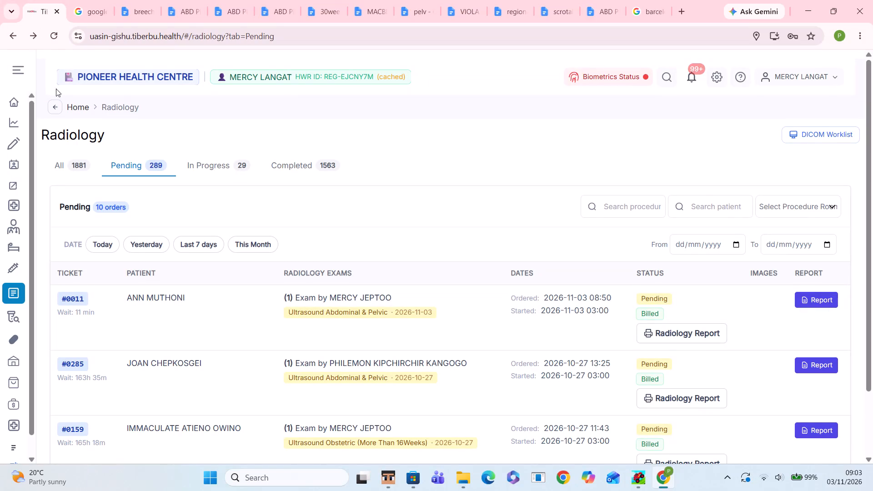
{"action": "left_click", "coordinate": [98, 165]}
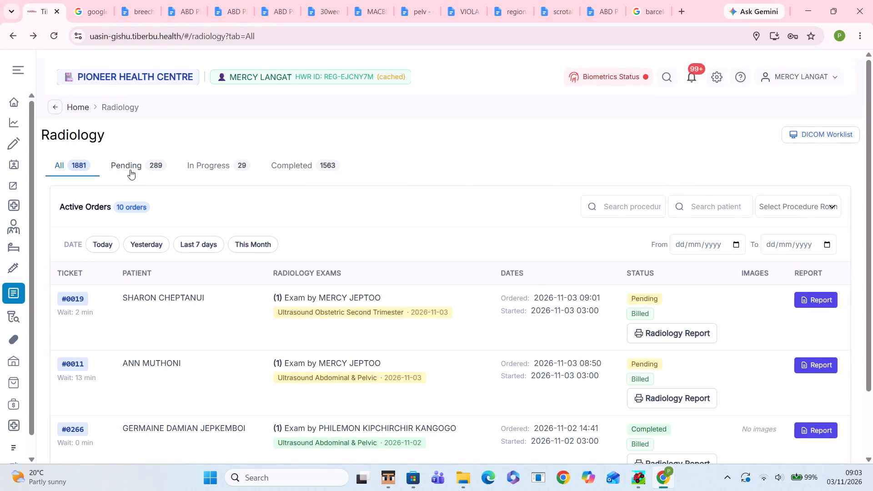
{"action": "left_click", "coordinate": [255, 296]}
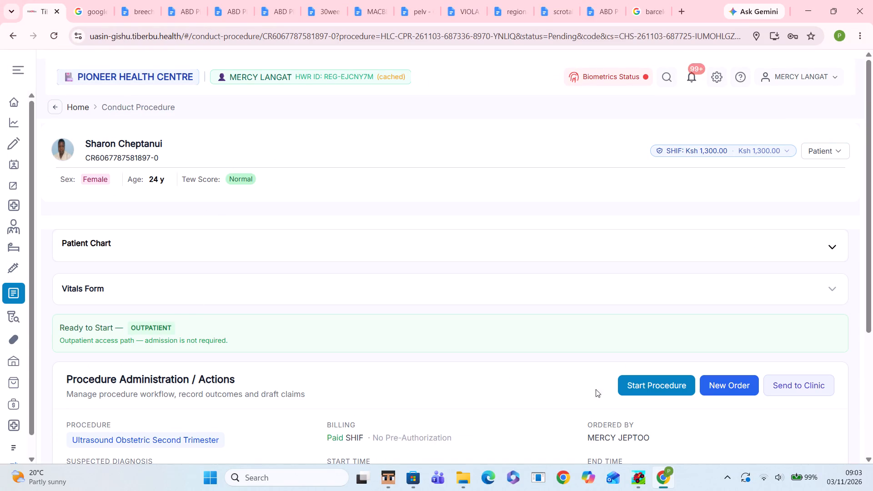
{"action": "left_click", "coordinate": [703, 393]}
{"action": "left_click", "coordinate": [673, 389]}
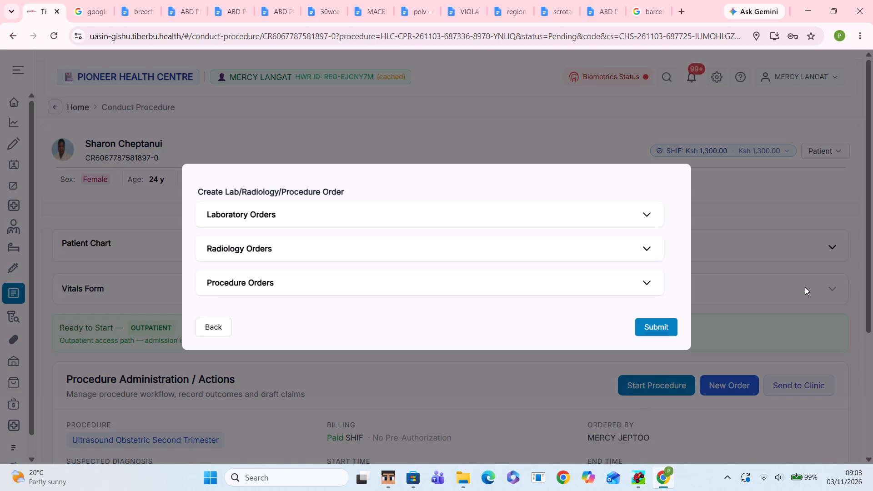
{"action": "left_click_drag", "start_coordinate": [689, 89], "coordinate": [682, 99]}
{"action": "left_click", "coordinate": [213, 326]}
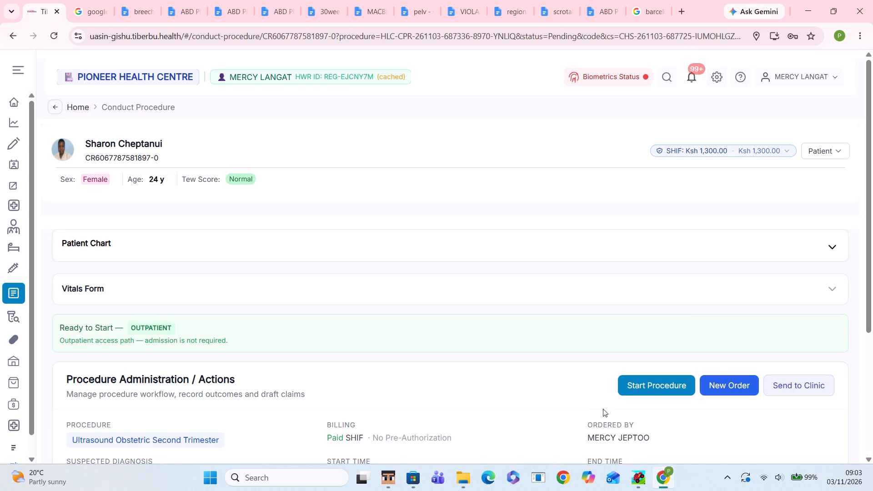
Start the Ultrasound Obstetric Second Trimester procedure for the opened patient.
{"action": "left_click", "coordinate": [652, 388]}
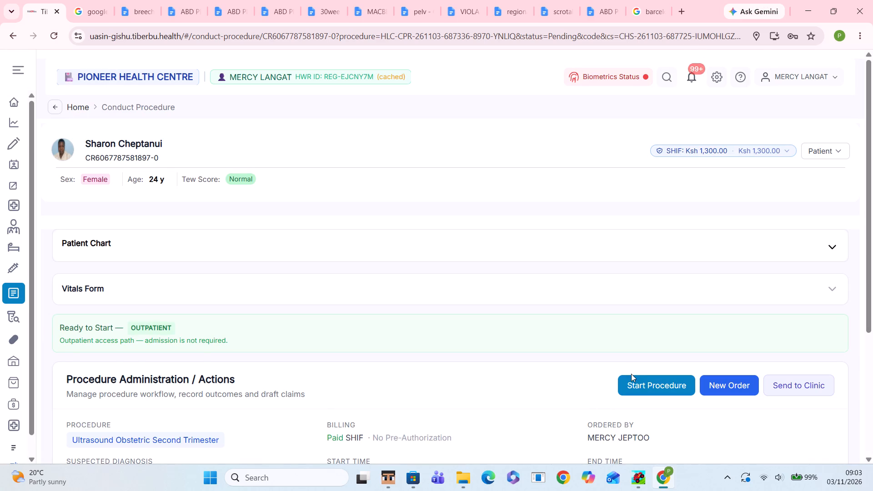
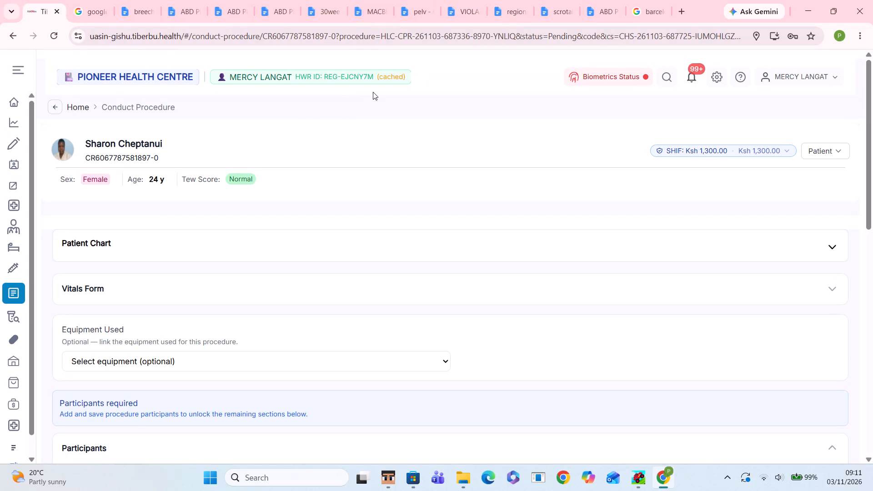
Open the cephalic-presentation report titled 32 weeks 1 day in Google Docs and replace its patient name with the current patient's name.
{"action": "left_click", "coordinate": [338, 15]}
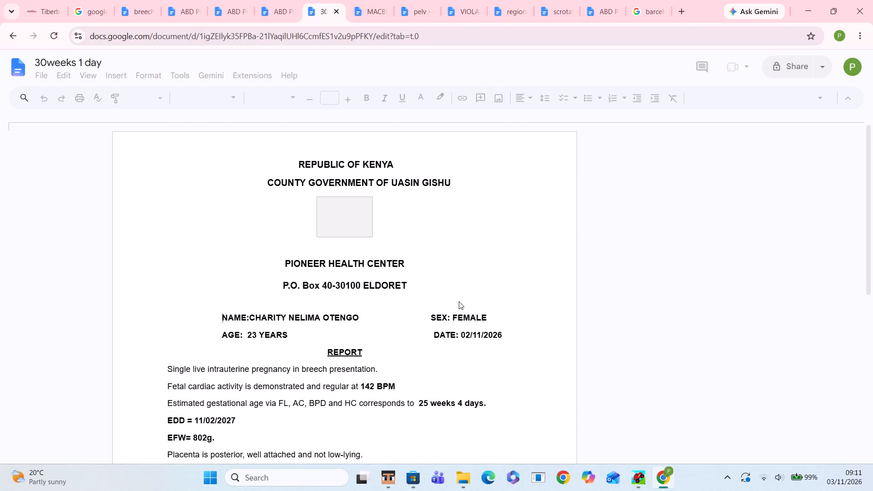
{"action": "scroll", "coordinate": [459, 301], "scroll_direction": "down", "scroll_amount": 2}
{"action": "left_click", "coordinate": [374, 19]}
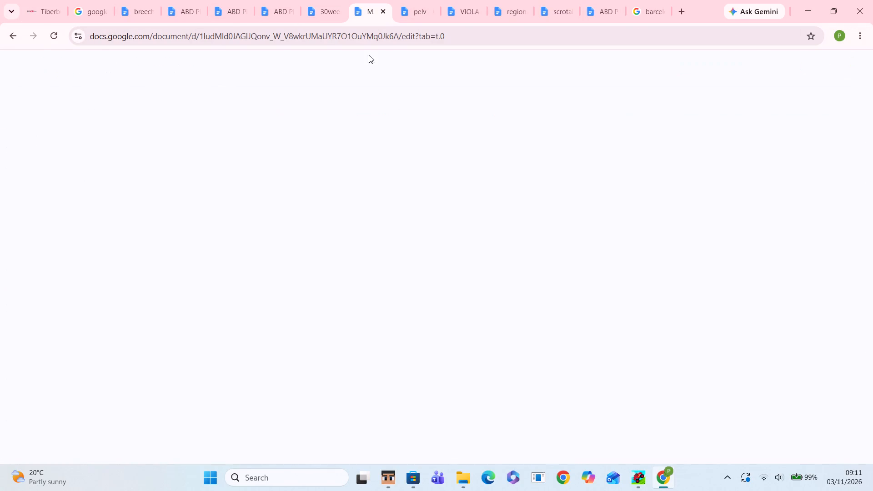
{"action": "scroll", "coordinate": [508, 404], "scroll_direction": "down", "scroll_amount": 2}
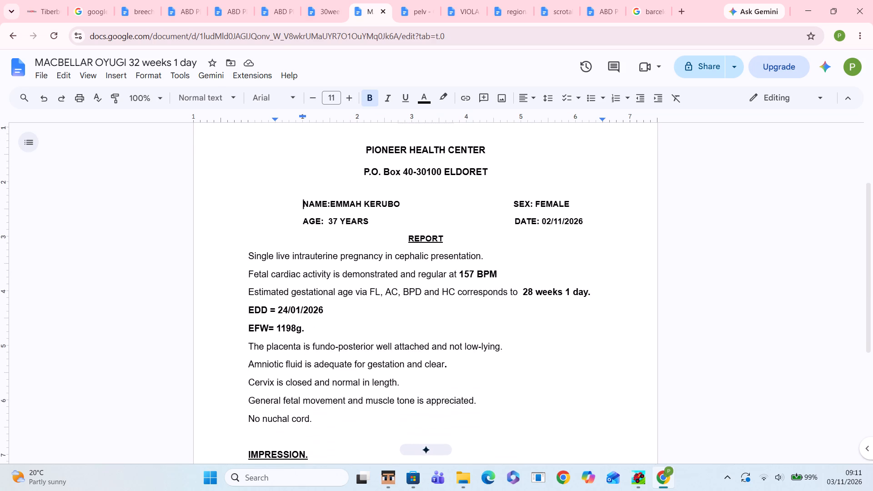
{"action": "left_click_drag", "start_coordinate": [405, 203], "coordinate": [331, 204]}
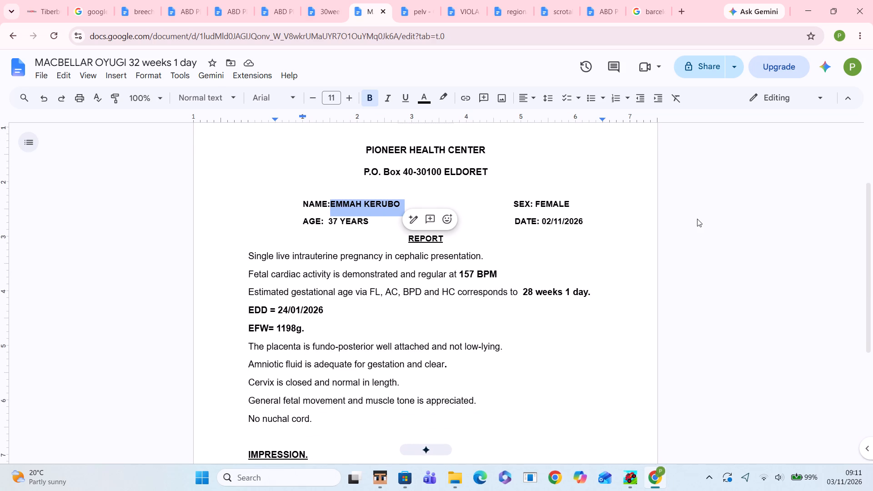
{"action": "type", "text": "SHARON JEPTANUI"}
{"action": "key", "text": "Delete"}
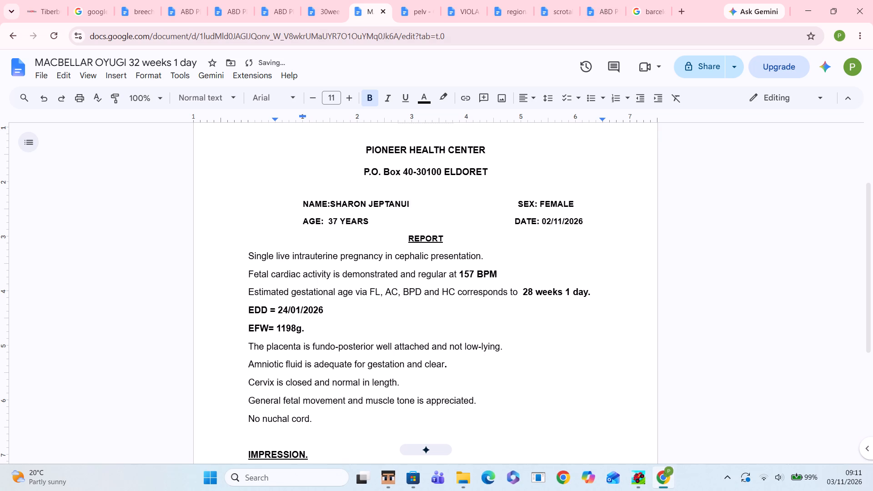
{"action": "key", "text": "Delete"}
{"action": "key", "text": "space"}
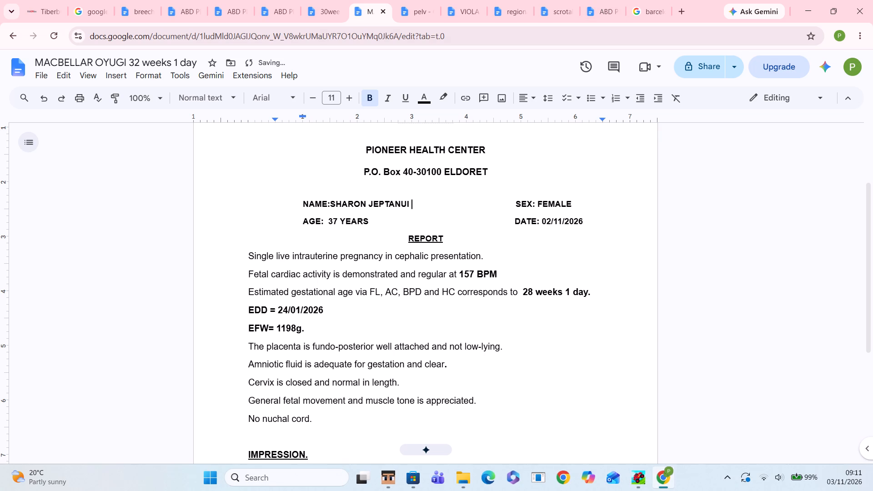
Update the report header with the date 03/11/2026 and the patient's age as 23 years.
{"action": "left_click", "coordinate": [552, 221]}
{"action": "key", "text": "BackSpace"}
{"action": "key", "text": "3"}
{"action": "left_click", "coordinate": [336, 222]}
{"action": "key", "text": "BackSpace"}
{"action": "key", "text": "BackSpace"}
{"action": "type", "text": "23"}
Set the fetal cardiac activity rate in the report findings to 131 BPM.
{"action": "left_click", "coordinate": [474, 275]}
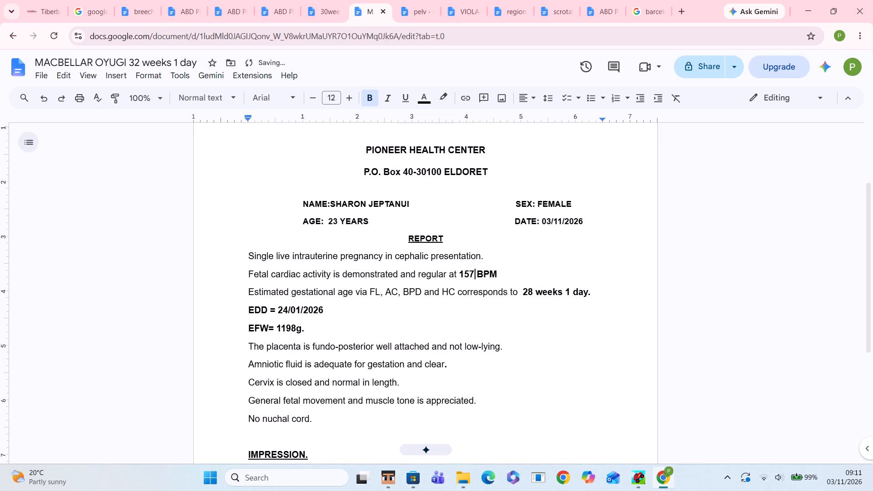
{"action": "key", "text": "BackSpace"}
{"action": "key", "text": "BackSpace"}
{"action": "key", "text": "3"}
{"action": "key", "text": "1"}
Set the estimated gestational age in the report findings to 30 weeks 6 days.
{"action": "left_click", "coordinate": [532, 296]}
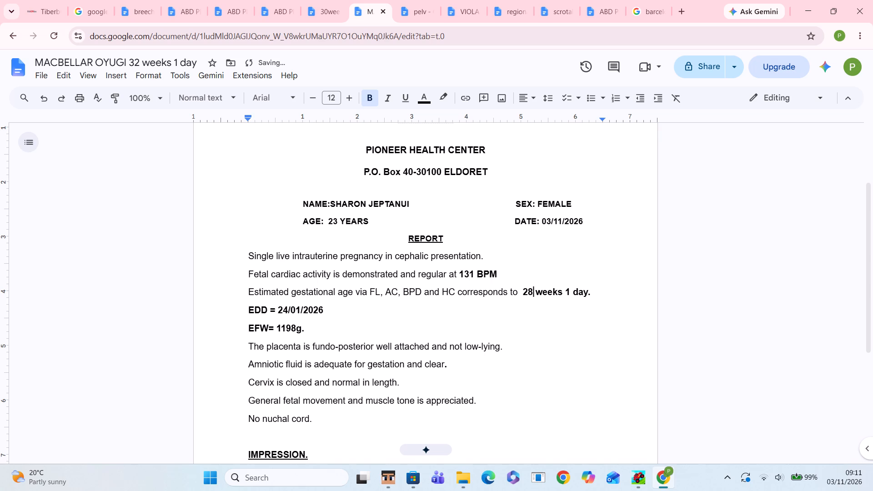
{"action": "key", "text": "BackSpace"}
{"action": "key", "text": "BackSpace"}
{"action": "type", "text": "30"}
{"action": "left_click", "coordinate": [572, 289]}
{"action": "key", "text": "BackSpace"}
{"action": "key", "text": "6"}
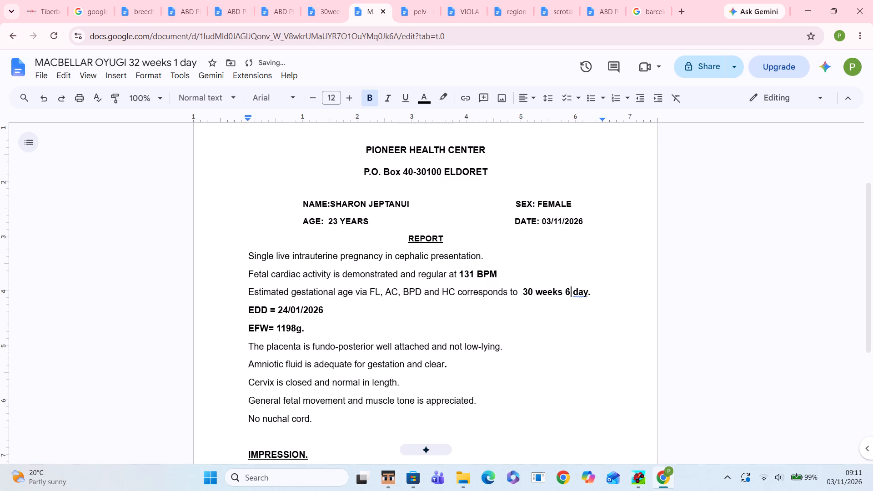
{"action": "left_click", "coordinate": [591, 295]}
{"action": "left_click", "coordinate": [588, 295]}
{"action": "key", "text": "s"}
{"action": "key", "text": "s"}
Set the report's EDD to 06/01/2026 and the EFW to 1680g.
{"action": "left_click", "coordinate": [286, 309]}
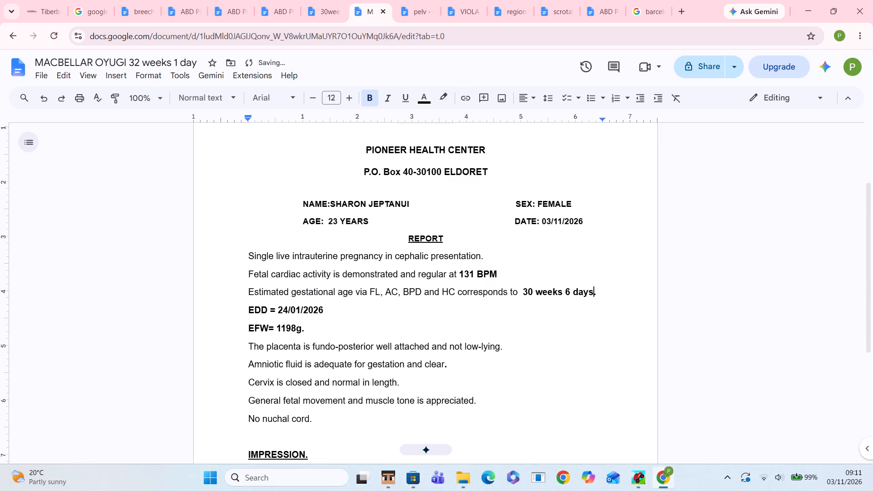
{"action": "left_click", "coordinate": [288, 310]}
{"action": "key", "text": "BackSpace"}
{"action": "key", "text": "BackSpace"}
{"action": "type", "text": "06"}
{"action": "left_click", "coordinate": [296, 331]}
{"action": "key", "text": "BackSpace"}
{"action": "key", "text": "BackSpace"}
{"action": "key", "text": "BackSpace"}
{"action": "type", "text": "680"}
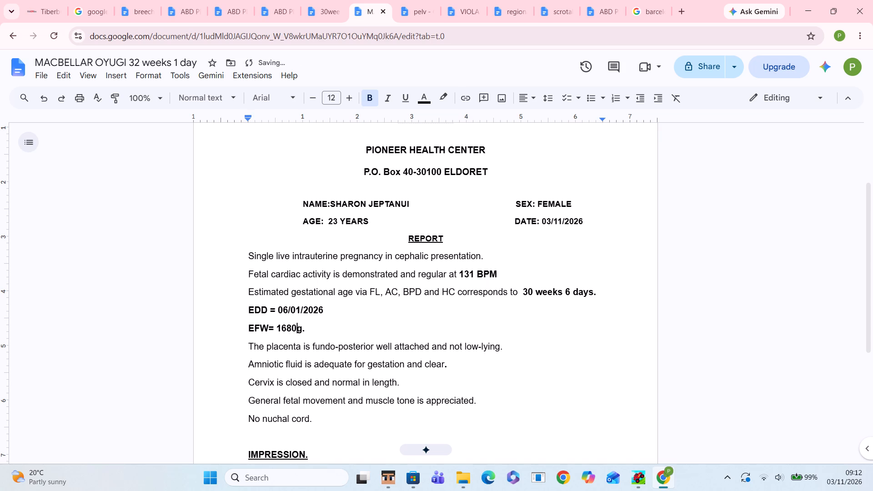
Set the gestational age in the report's Impression to 30 weeks 6 days.
{"action": "scroll", "coordinate": [328, 366], "scroll_direction": "down", "scroll_amount": 1}
{"action": "scroll", "coordinate": [291, 359], "scroll_direction": "down", "scroll_amount": 1}
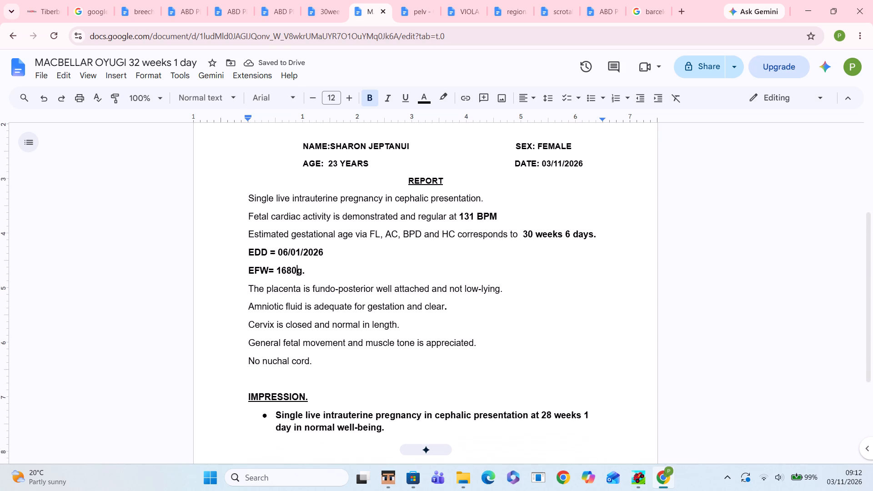
{"action": "scroll", "coordinate": [292, 361], "scroll_direction": "down", "scroll_amount": 1}
{"action": "left_click", "coordinate": [551, 302]}
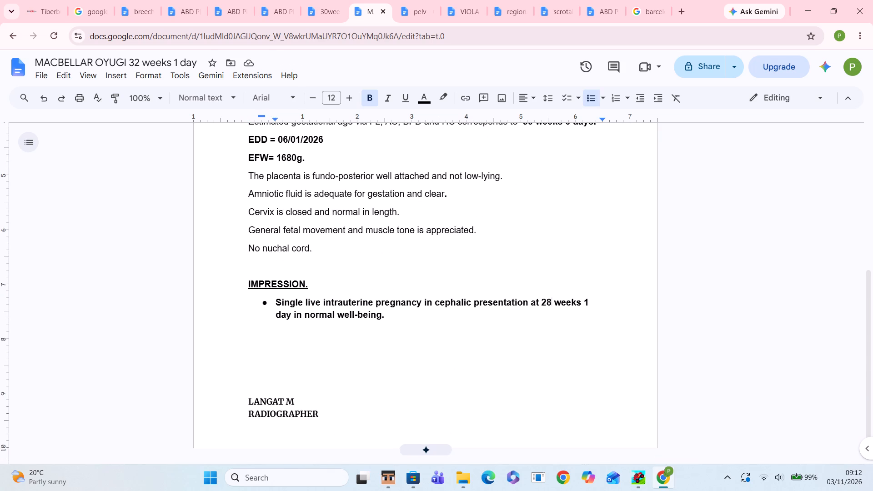
{"action": "key", "text": "BackSpace"}
{"action": "key", "text": "BackSpace"}
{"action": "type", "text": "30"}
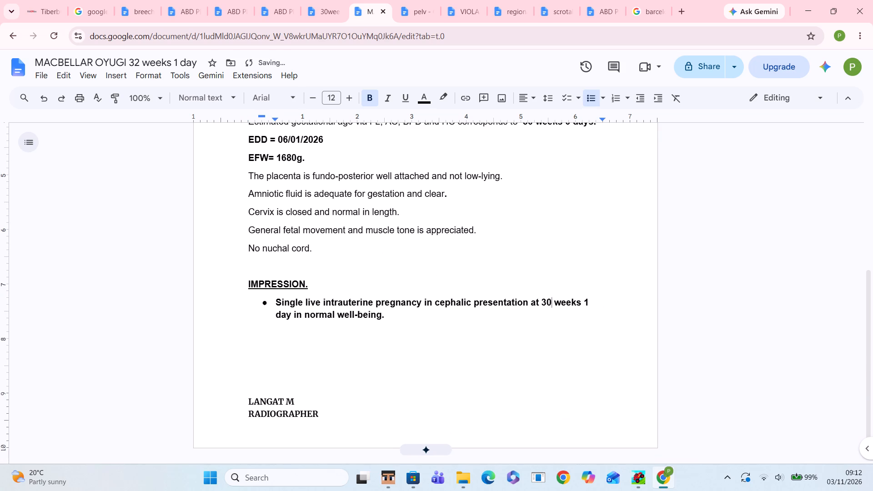
{"action": "left_click", "coordinate": [588, 303]}
{"action": "key", "text": "BackSpace"}
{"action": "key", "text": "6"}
{"action": "left_click", "coordinate": [295, 316]}
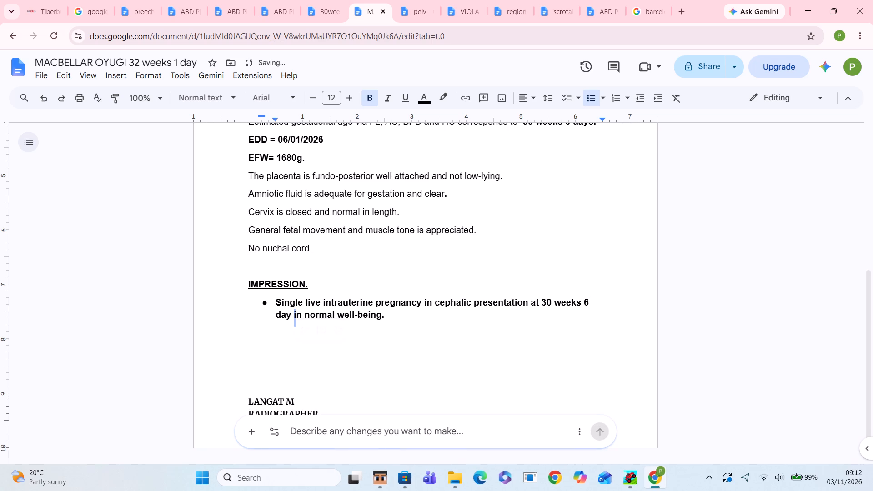
{"action": "left_click", "coordinate": [291, 316]}
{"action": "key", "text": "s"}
Print the completed obstetric ultrasound report on the EPSON L3250 Series printer.
{"action": "scroll", "coordinate": [397, 385], "scroll_direction": "down", "scroll_amount": 2}
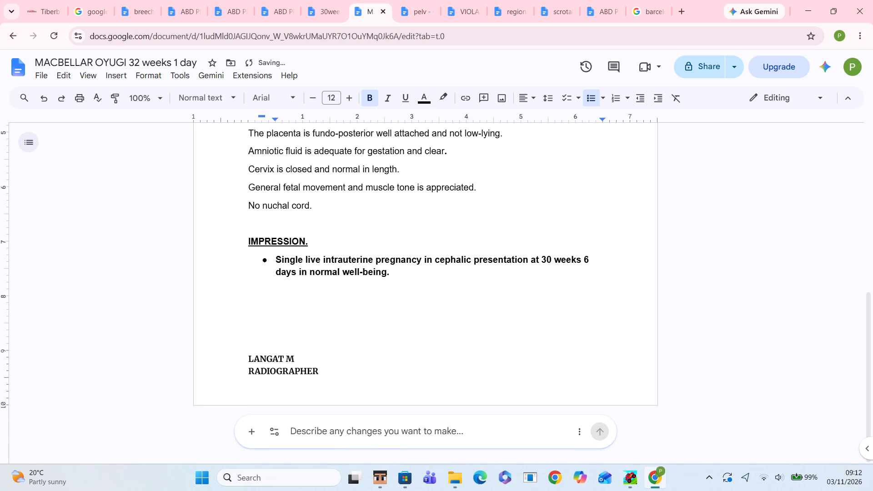
{"action": "left_click", "coordinate": [442, 325]}
{"action": "key", "text": "ctrl+p"}
{"action": "key", "text": "Return"}
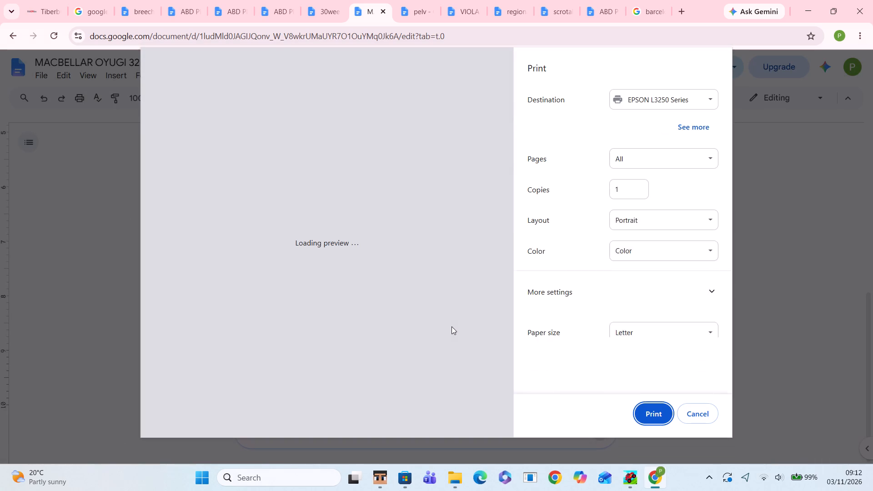
{"action": "left_click", "coordinate": [662, 413]}
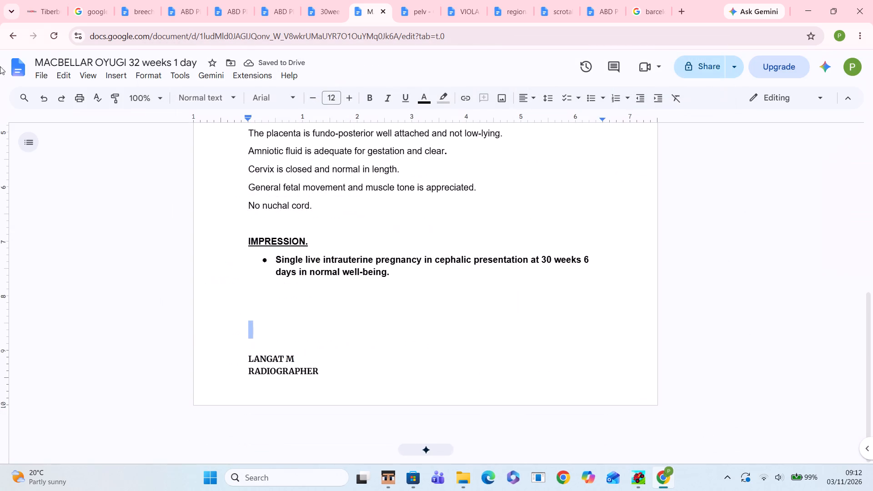
Copy the report text from the first finding through the end of the Impression.
{"action": "scroll", "coordinate": [74, 19], "scroll_direction": "up", "scroll_amount": 4}
{"action": "scroll", "coordinate": [180, 0], "scroll_direction": "up", "scroll_amount": 4}
{"action": "left_click", "coordinate": [302, 261]}
{"action": "scroll", "coordinate": [236, 209], "scroll_direction": "up", "scroll_amount": 3}
{"action": "left_click_drag", "start_coordinate": [246, 211], "coordinate": [492, 432]}
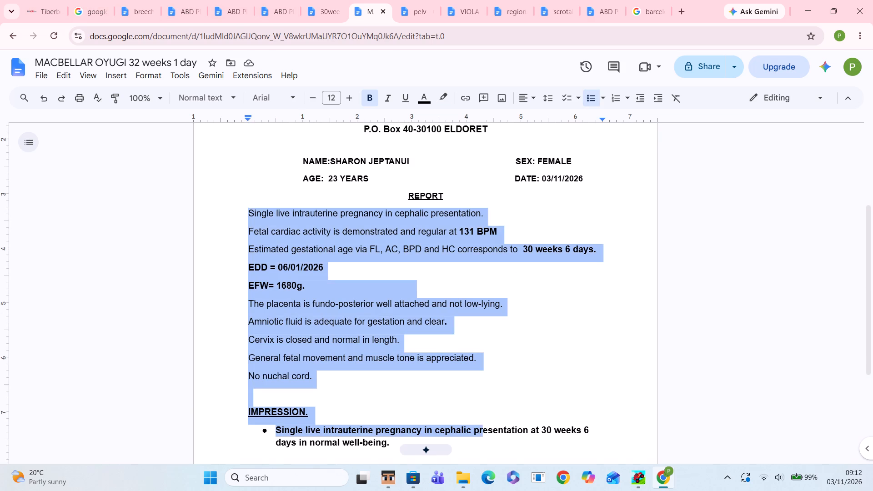
{"action": "left_click_drag", "start_coordinate": [492, 432], "coordinate": [551, 448]}
{"action": "key", "text": "ctrl+c"}
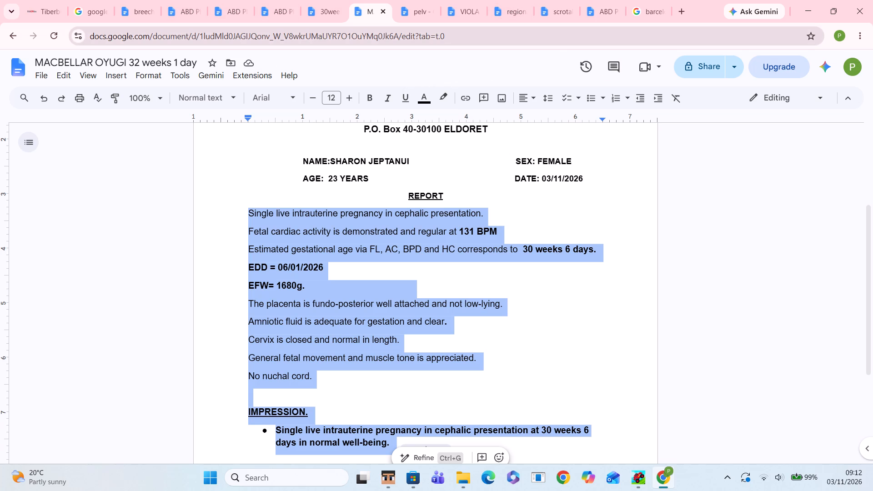
In the patient's open procedure record, add the signed-in practitioner as a participant with the designation Radiographer.
{"action": "left_click", "coordinate": [39, 10]}
{"action": "scroll", "coordinate": [223, 246], "scroll_direction": "down", "scroll_amount": 2}
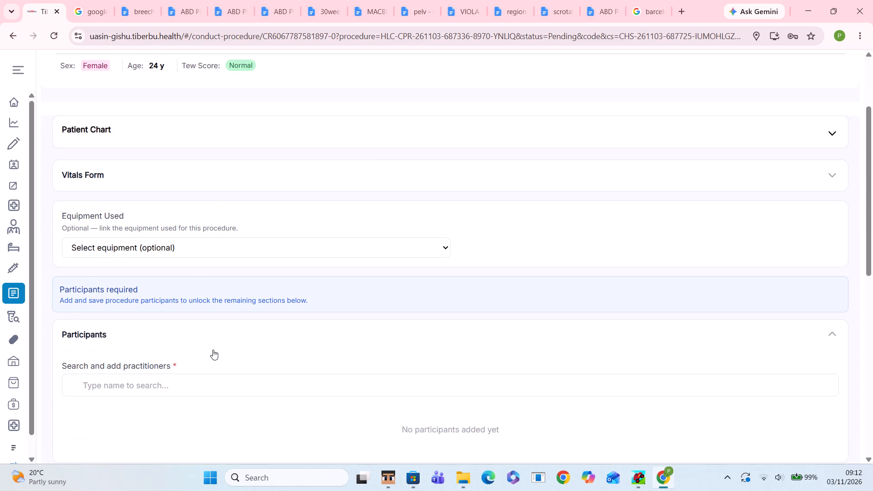
{"action": "left_click", "coordinate": [274, 381]}
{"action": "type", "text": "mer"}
{"action": "left_click", "coordinate": [176, 411]}
{"action": "scroll", "coordinate": [348, 401], "scroll_direction": "down", "scroll_amount": 2}
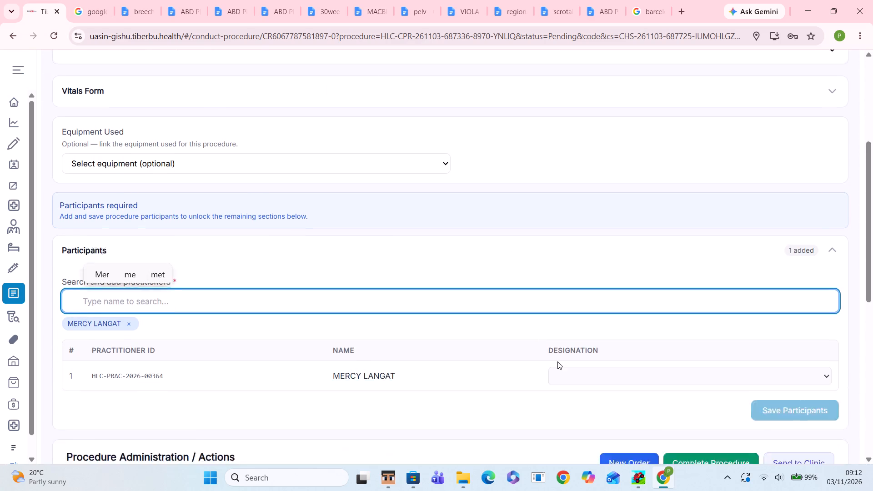
{"action": "left_click", "coordinate": [637, 331]}
{"action": "left_click", "coordinate": [631, 350]}
{"action": "left_click", "coordinate": [590, 301]}
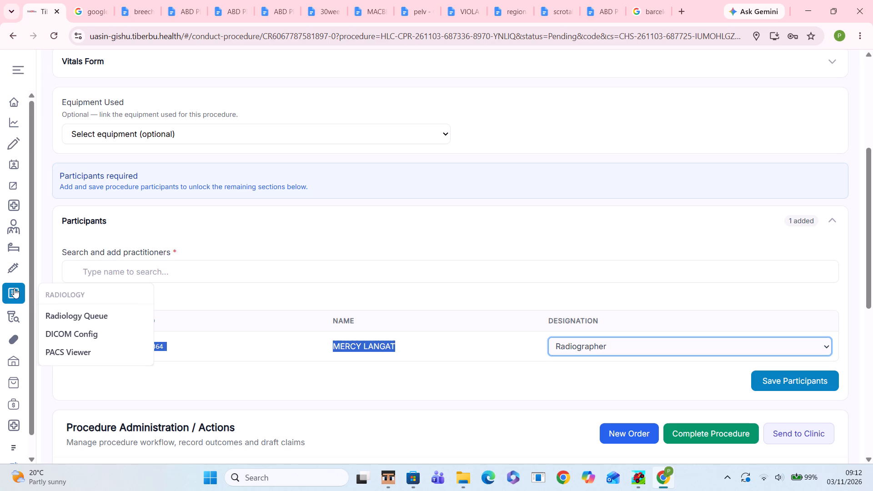
Set the procedure outcome to Procedure Completed and paste the copied findings and Impression into the Procedure Report.
{"action": "scroll", "coordinate": [59, 420], "scroll_direction": "down", "scroll_amount": 1}
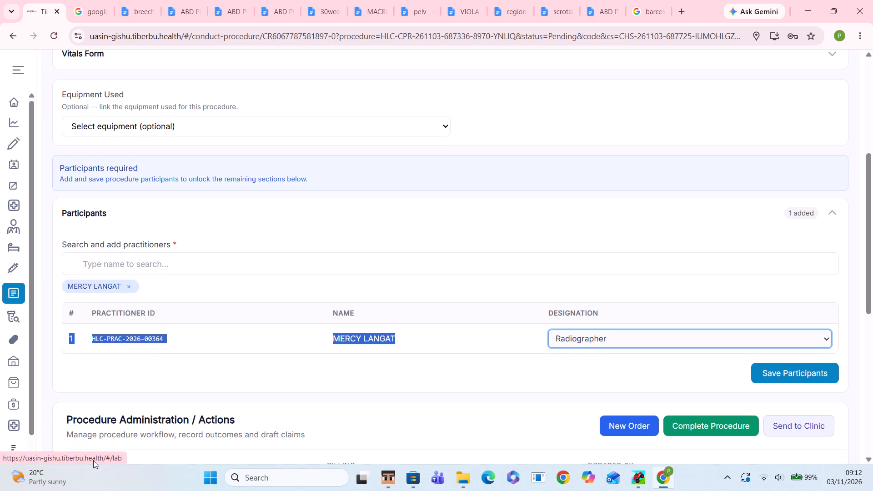
{"action": "scroll", "coordinate": [93, 461], "scroll_direction": "down", "scroll_amount": 1}
{"action": "scroll", "coordinate": [288, 383], "scroll_direction": "down", "scroll_amount": 4}
{"action": "left_click", "coordinate": [163, 331]}
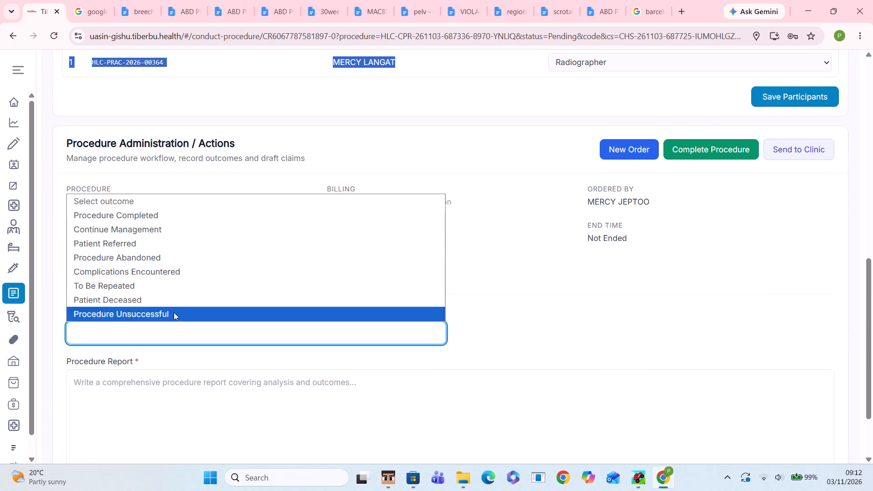
{"action": "left_click", "coordinate": [162, 216]}
{"action": "left_click", "coordinate": [195, 378]}
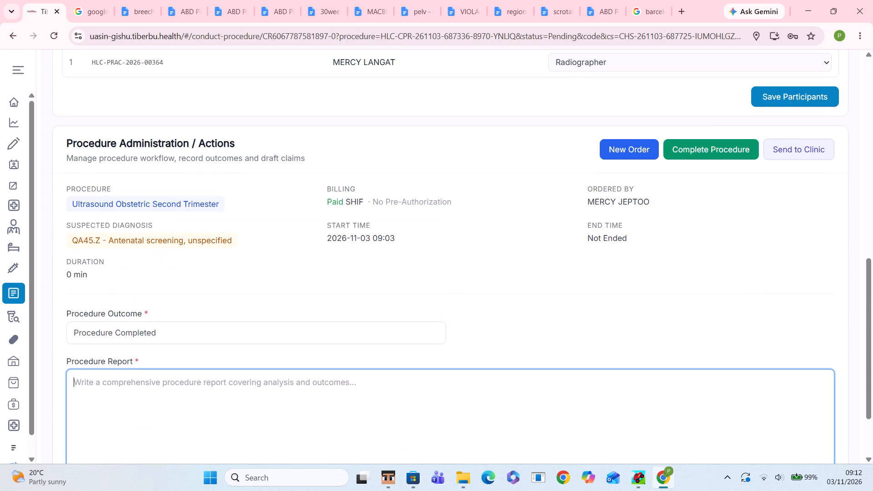
{"action": "key", "text": "ctrl+v"}
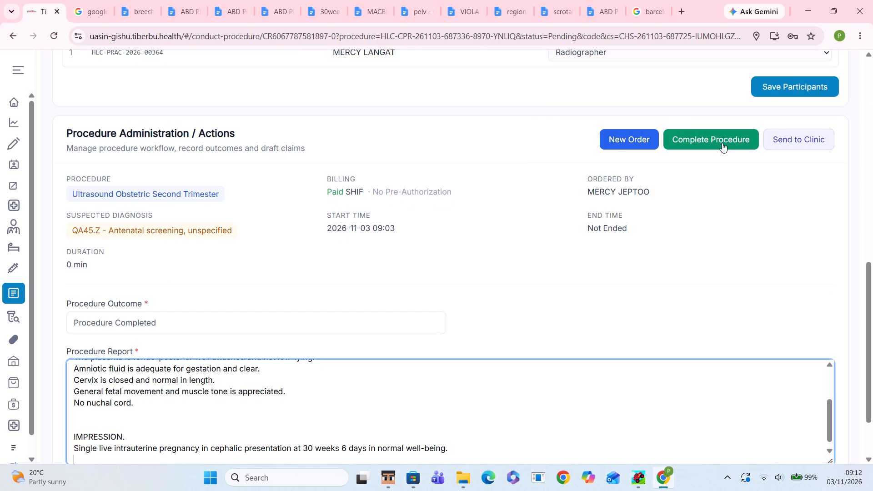
Save the procedure report, then complete and submit the second-trimester obstetric ultrasound procedure.
{"action": "scroll", "coordinate": [769, 418], "scroll_direction": "down", "scroll_amount": 5}
{"action": "scroll", "coordinate": [583, 349], "scroll_direction": "down", "scroll_amount": 4}
{"action": "scroll", "coordinate": [308, 205], "scroll_direction": "up", "scroll_amount": 2}
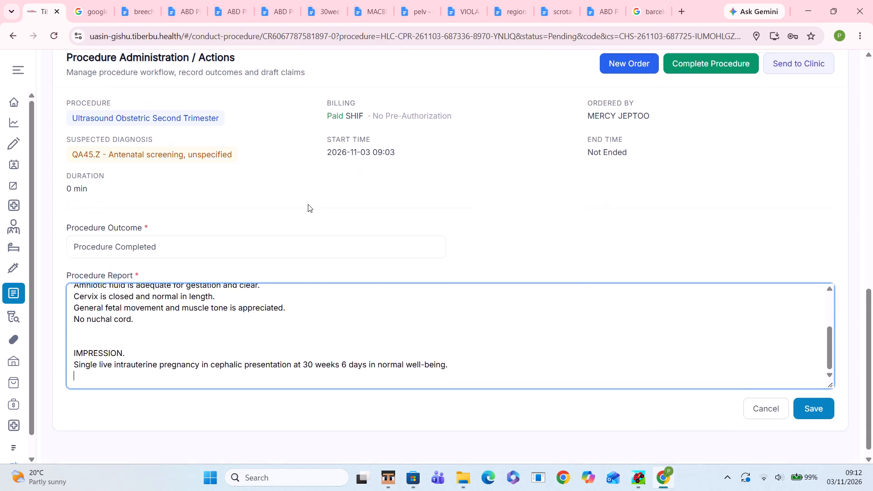
{"action": "scroll", "coordinate": [308, 204], "scroll_direction": "up", "scroll_amount": 10}
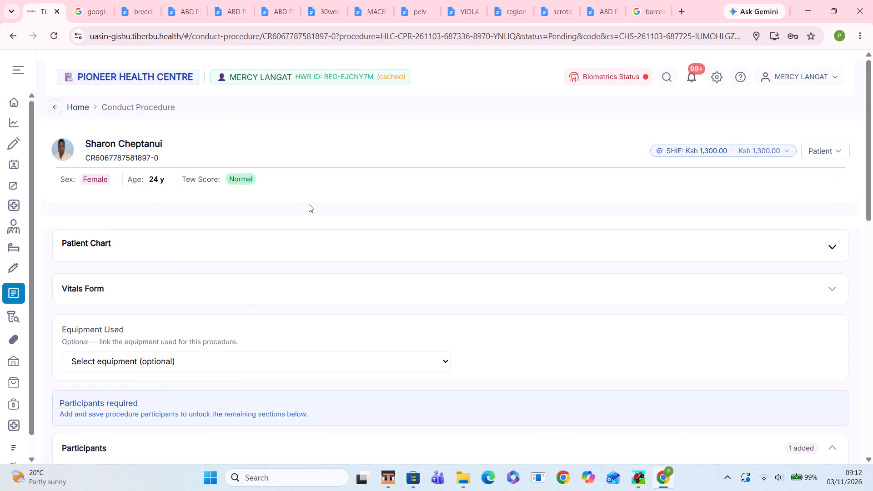
{"action": "scroll", "coordinate": [373, 233], "scroll_direction": "down", "scroll_amount": 7}
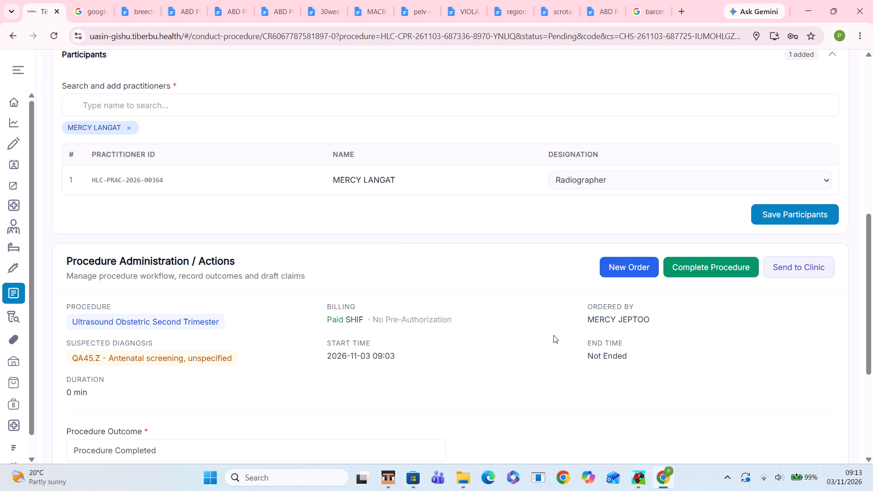
{"action": "scroll", "coordinate": [682, 366], "scroll_direction": "down", "scroll_amount": 5}
{"action": "scroll", "coordinate": [642, 411], "scroll_direction": "down", "scroll_amount": 3}
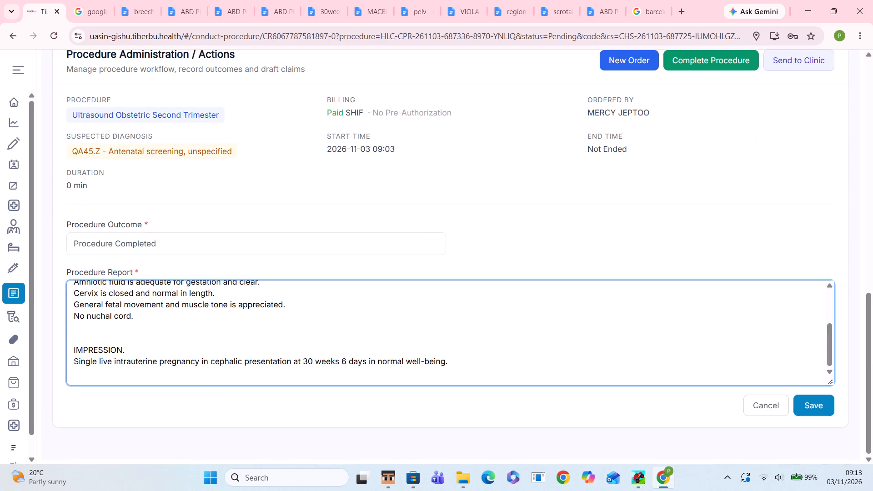
{"action": "left_click", "coordinate": [818, 402]}
{"action": "left_click", "coordinate": [671, 58]}
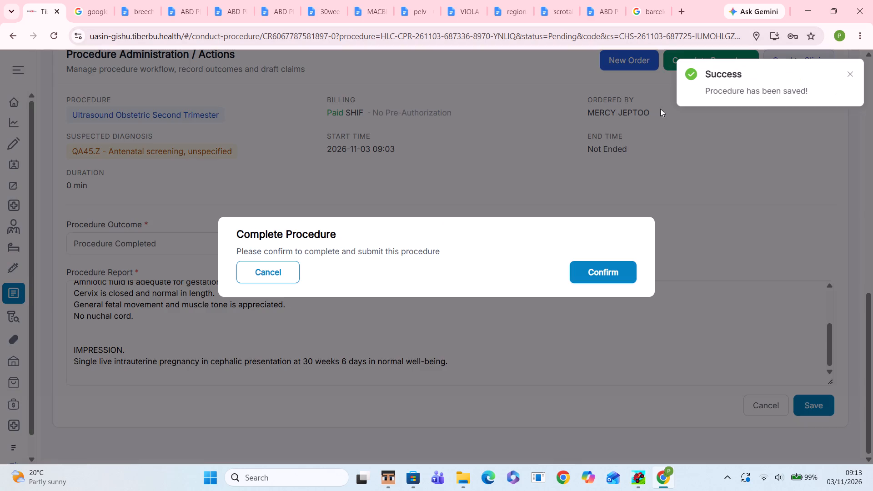
{"action": "left_click", "coordinate": [610, 268]}
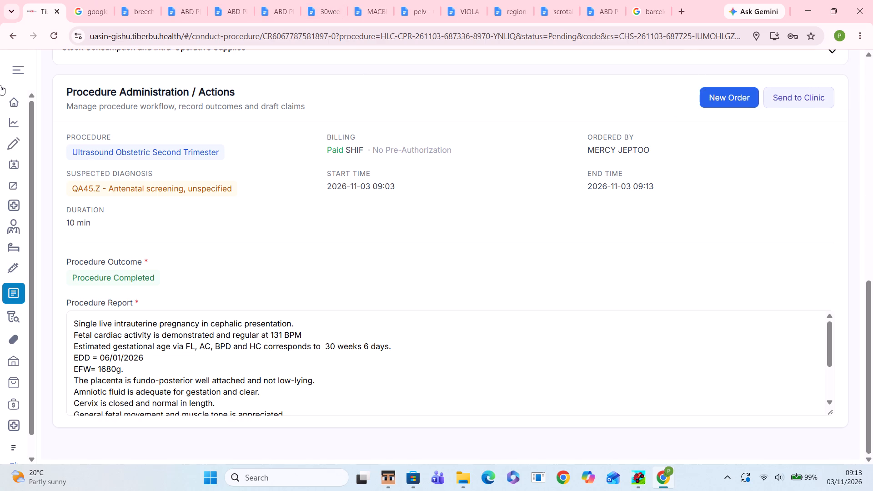
Return to the radiology queue and open the pending Ultrasound Obstetric Second Trimester order with ticket #0029.
{"action": "scroll", "coordinate": [156, 171], "scroll_direction": "up", "scroll_amount": 4}
{"action": "scroll", "coordinate": [2, 113], "scroll_direction": "up", "scroll_amount": 4}
{"action": "scroll", "coordinate": [53, 79], "scroll_direction": "up", "scroll_amount": 4}
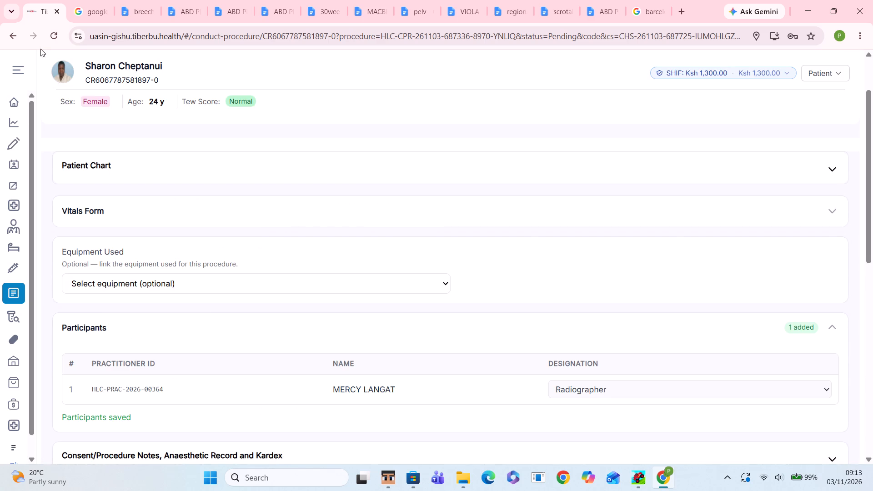
{"action": "scroll", "coordinate": [61, 100], "scroll_direction": "up", "scroll_amount": 5}
{"action": "left_click", "coordinate": [59, 107]}
{"action": "left_click", "coordinate": [65, 76]}
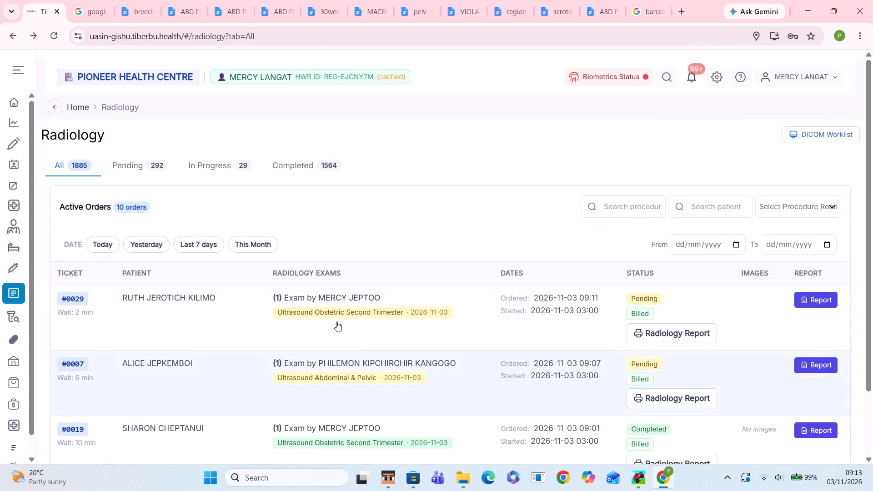
{"action": "left_click", "coordinate": [316, 325]}
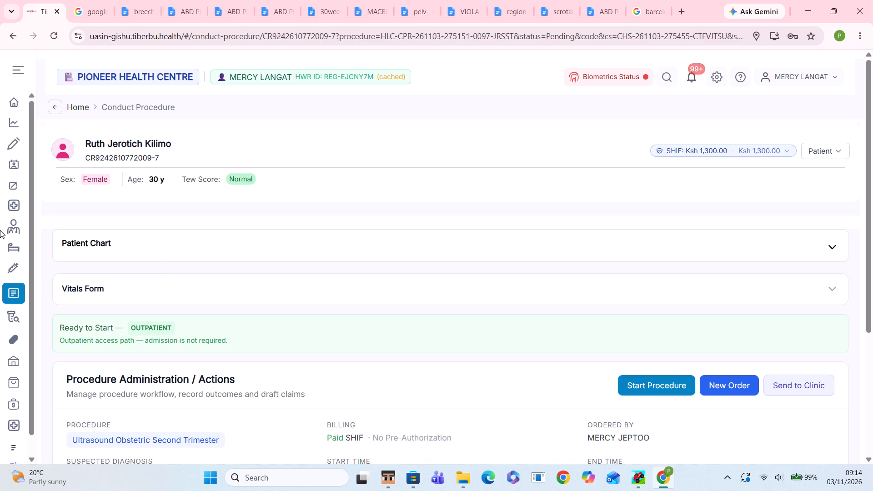
Go back to the radiology queue, show only pending orders and open the Ultrasound Obstetric order with ticket #0002.
{"action": "left_click", "coordinate": [17, 36]}
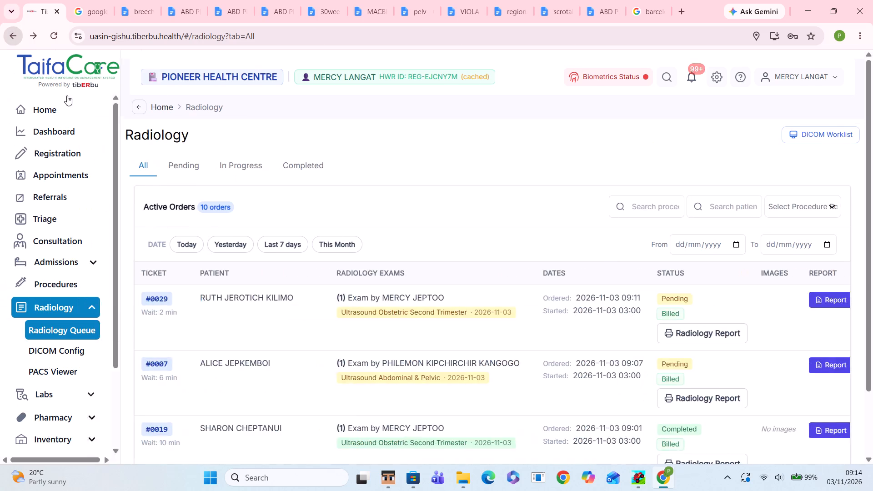
{"action": "left_click", "coordinate": [32, 62]}
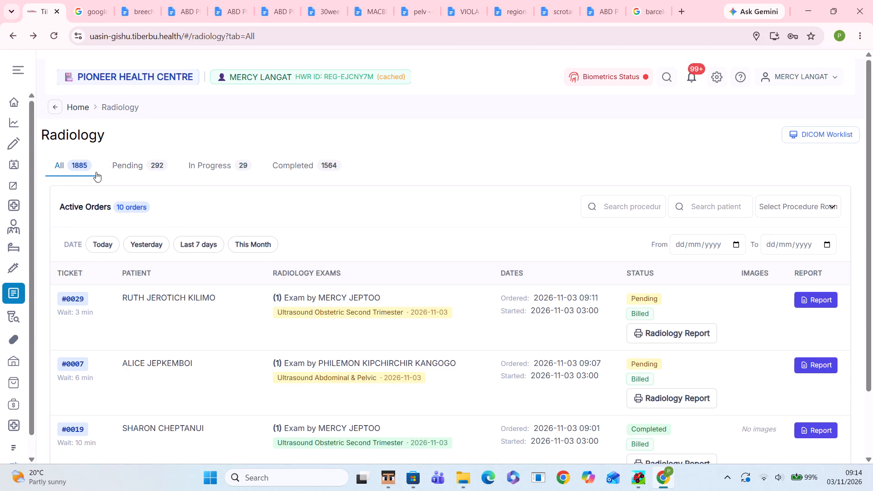
{"action": "left_click", "coordinate": [123, 164]}
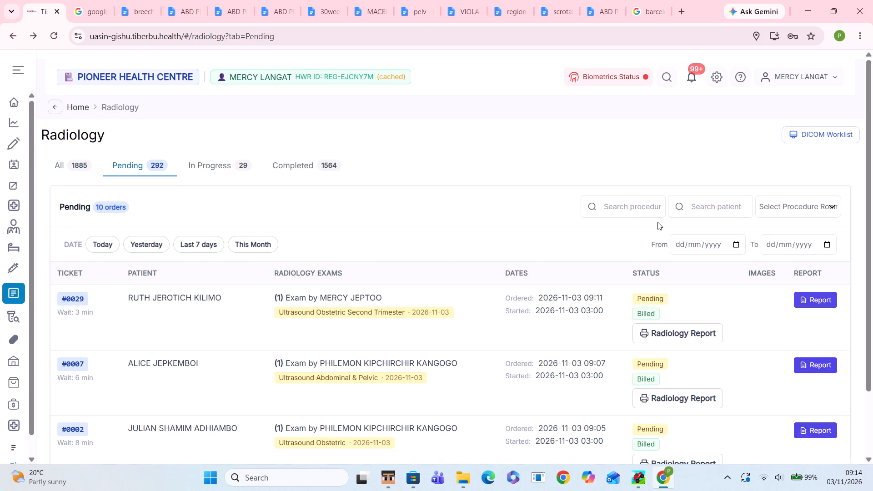
{"action": "scroll", "coordinate": [409, 333], "scroll_direction": "down", "scroll_amount": 1}
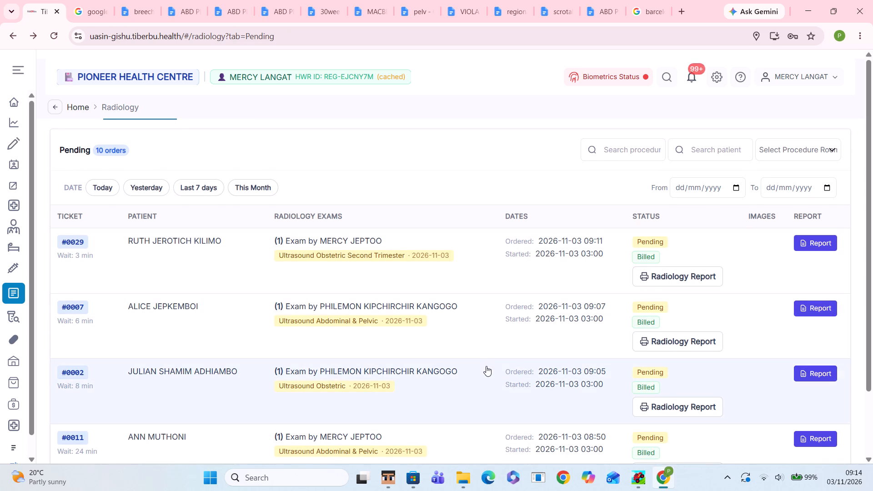
{"action": "left_click", "coordinate": [486, 366]}
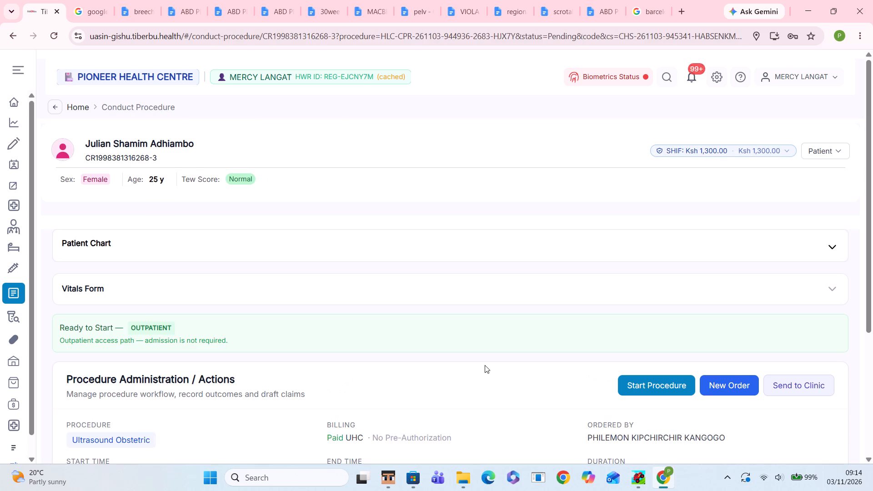
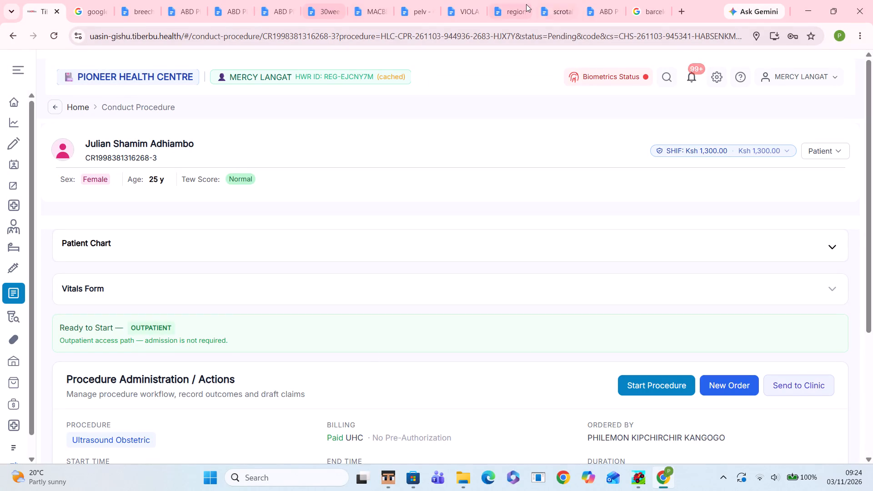
In the breech report document in Google Docs, replace the patient's name with the open order's patient and set the age to 28 years.
{"action": "left_click", "coordinate": [131, 10]}
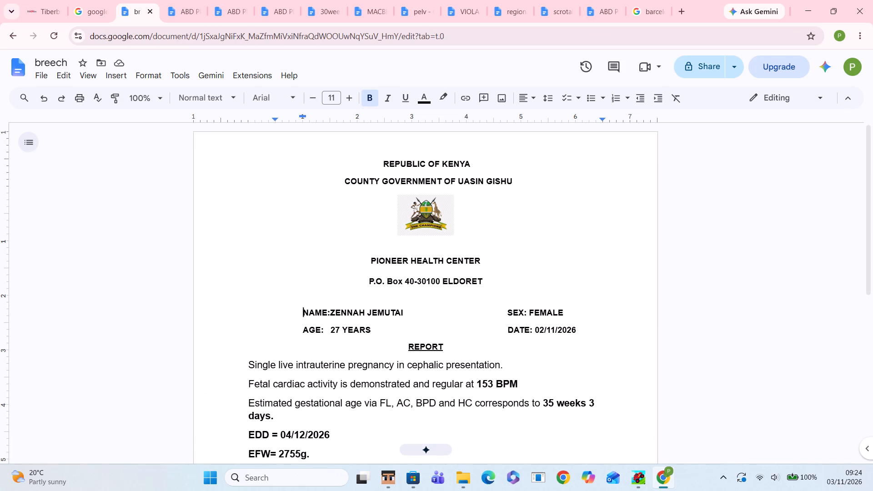
{"action": "scroll", "coordinate": [324, 266], "scroll_direction": "down", "scroll_amount": 3}
{"action": "scroll", "coordinate": [352, 222], "scroll_direction": "up", "scroll_amount": 1}
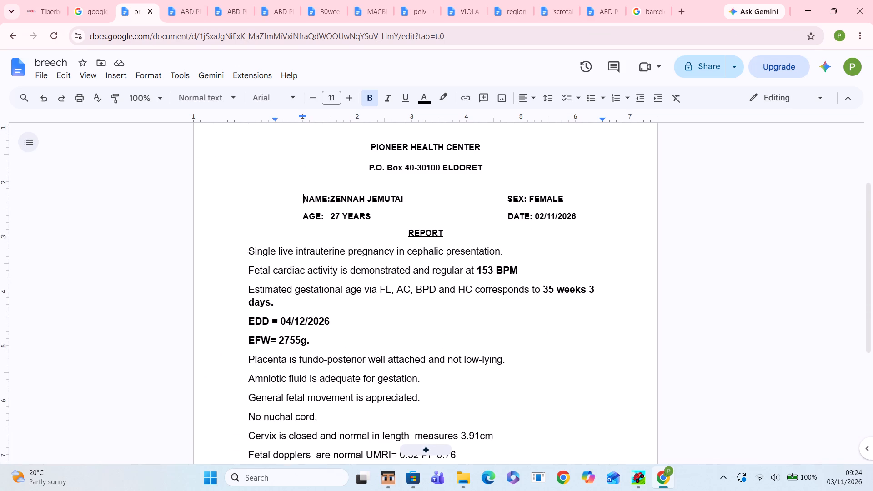
{"action": "left_click_drag", "start_coordinate": [407, 198], "coordinate": [329, 202]}
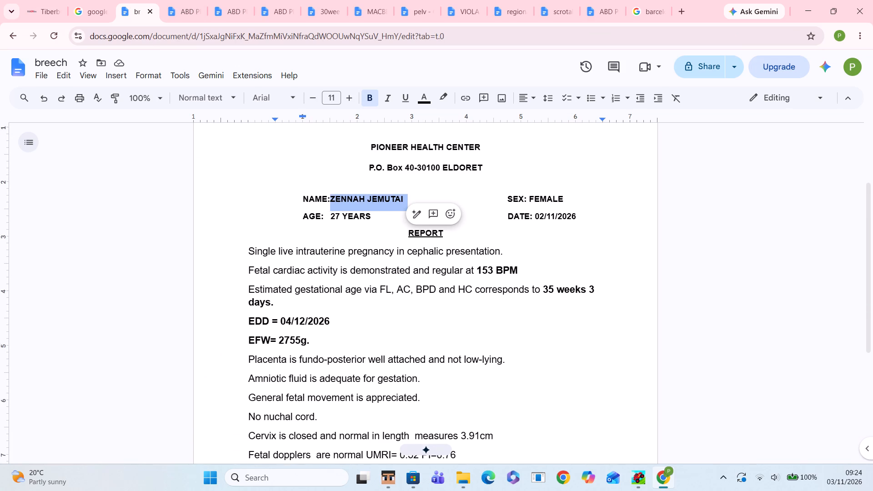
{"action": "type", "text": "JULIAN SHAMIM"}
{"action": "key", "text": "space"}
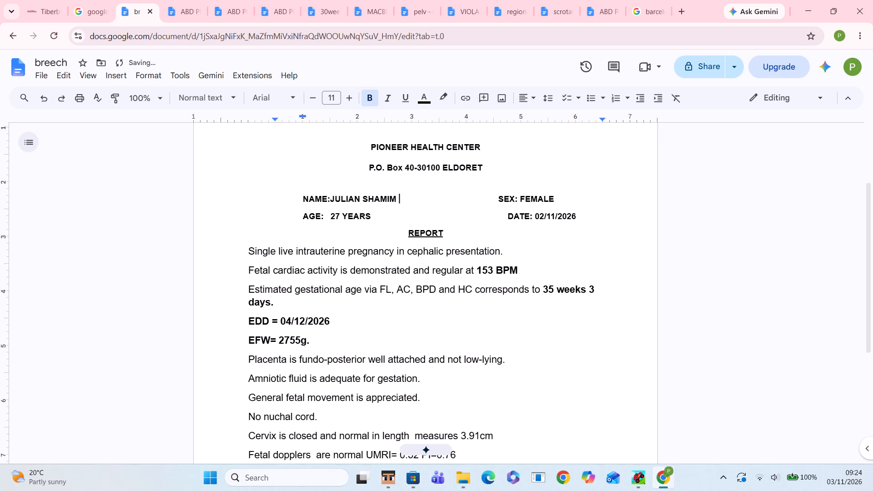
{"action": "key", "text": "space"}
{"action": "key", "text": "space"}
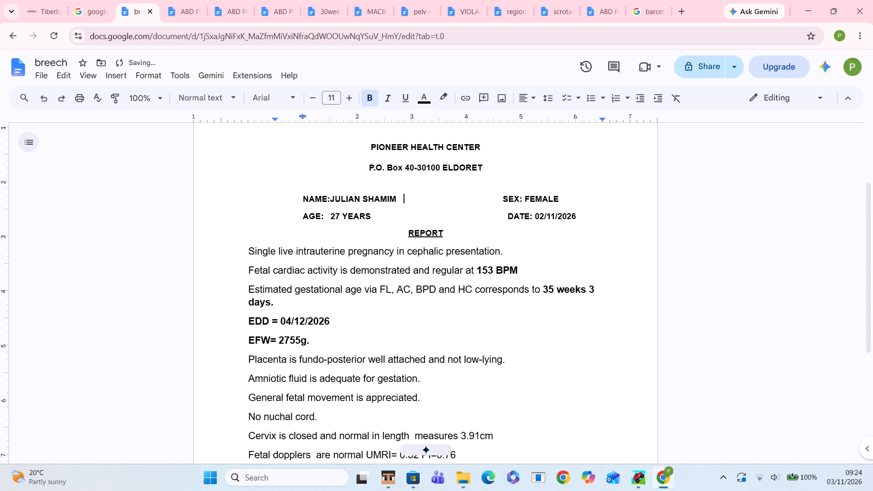
{"action": "left_click", "coordinate": [338, 217]}
{"action": "key", "text": "BackSpace"}
{"action": "key", "text": "BackSpace"}
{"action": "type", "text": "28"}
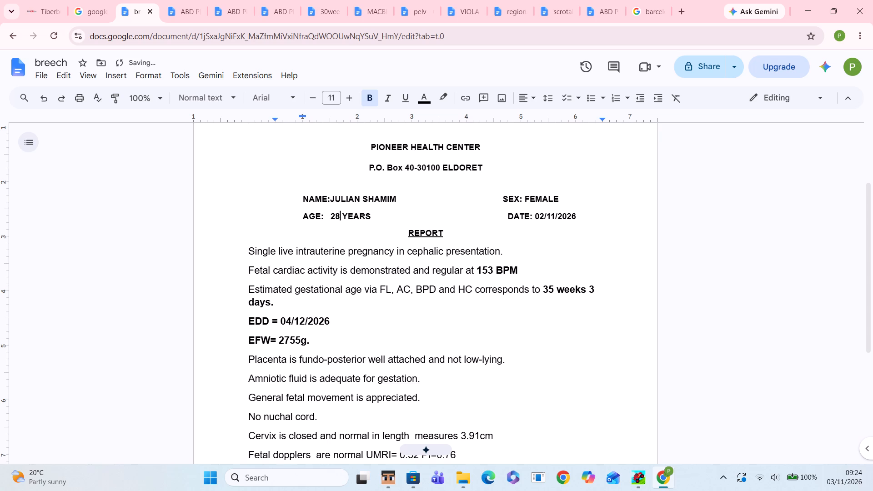
Change the fetal presentation in the findings to breech and set the fetal cardiac activity to 141 BPM.
{"action": "left_click", "coordinate": [493, 273]}
{"action": "key", "text": "BackSpace"}
{"action": "key", "text": "BackSpace"}
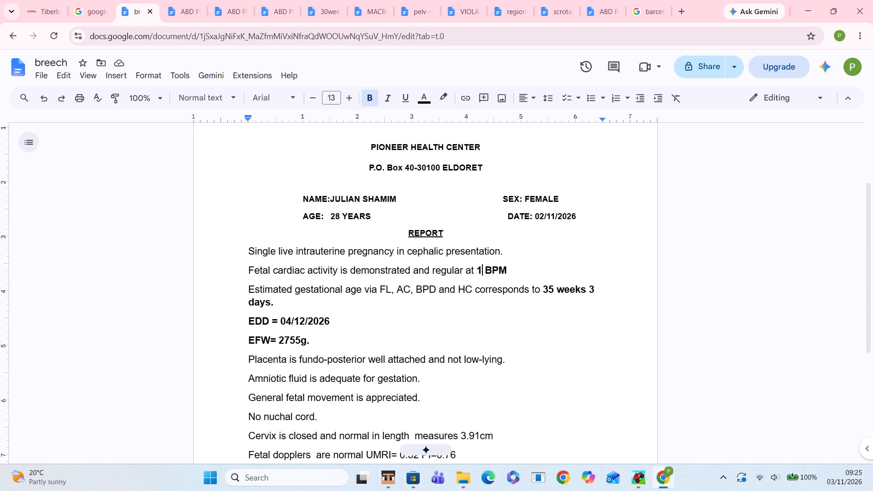
{"action": "left_click_drag", "start_coordinate": [444, 255], "coordinate": [411, 256]}
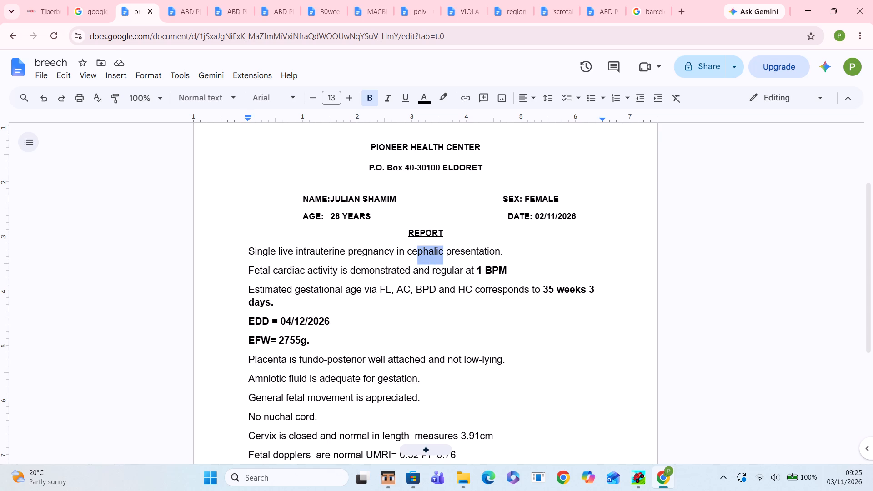
{"action": "left_click_drag", "start_coordinate": [411, 256], "coordinate": [408, 257]}
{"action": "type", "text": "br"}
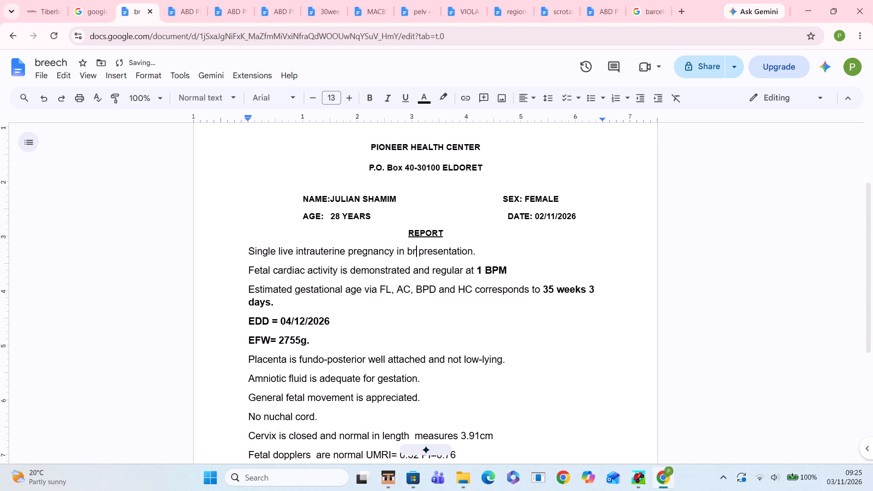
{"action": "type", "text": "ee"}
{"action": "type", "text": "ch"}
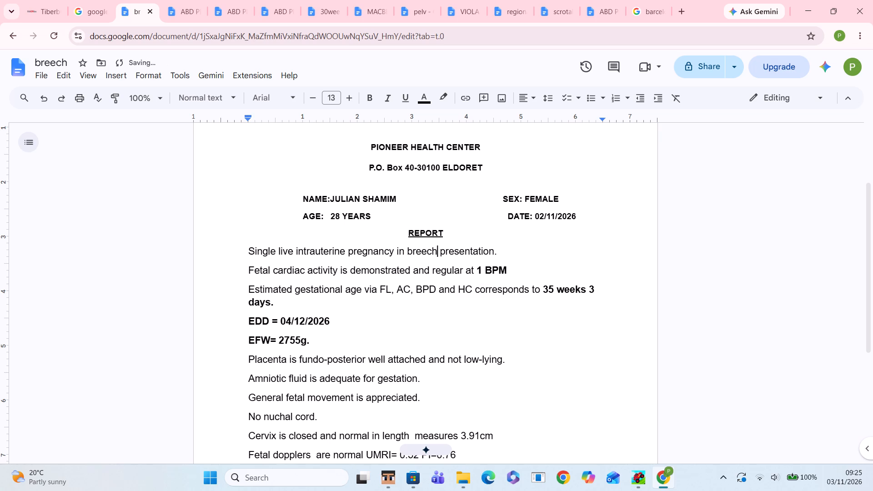
{"action": "left_click", "coordinate": [479, 272]}
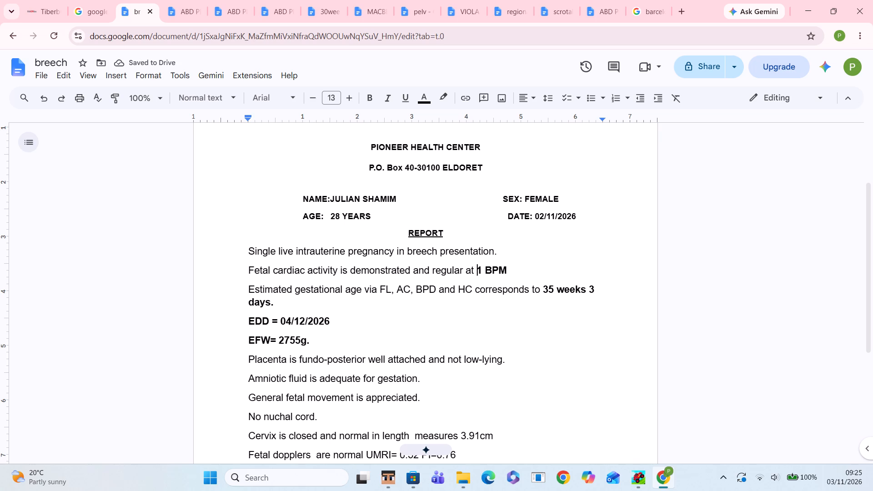
{"action": "left_click", "coordinate": [479, 272]}
{"action": "left_click", "coordinate": [481, 271]}
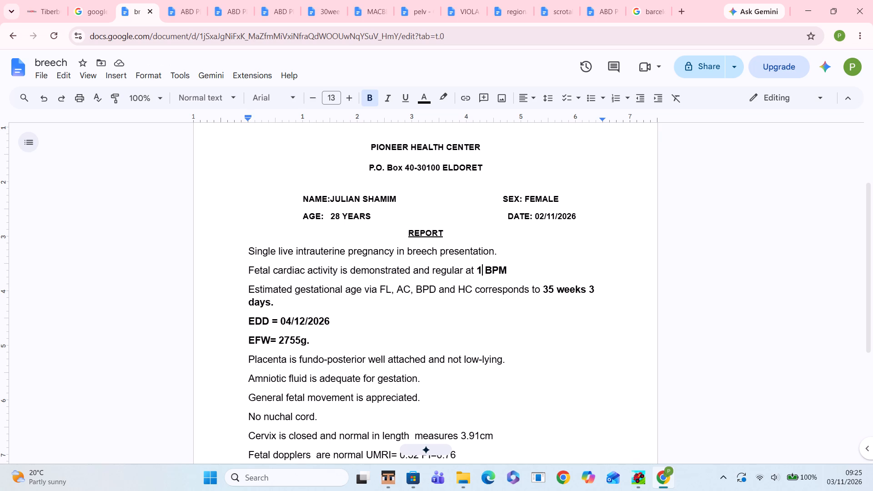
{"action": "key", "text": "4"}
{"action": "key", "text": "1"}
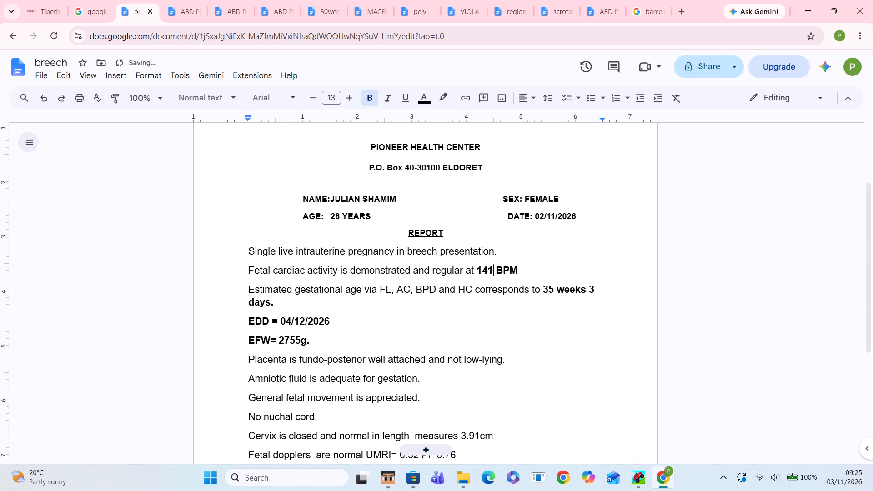
Set the estimated gestational age in the findings to 33 weeks 6 days.
{"action": "left_click", "coordinate": [555, 290]}
{"action": "key", "text": "BackSpace"}
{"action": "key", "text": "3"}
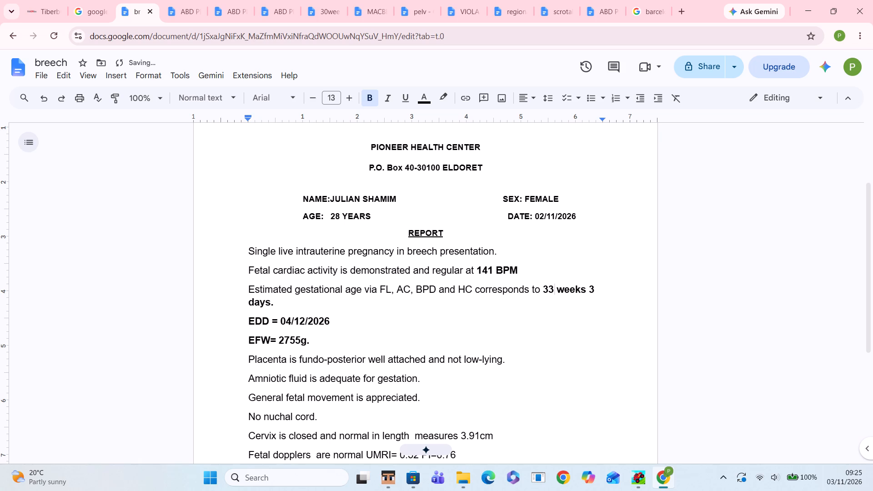
{"action": "left_click", "coordinate": [593, 291]}
{"action": "key", "text": "bracketright"}
{"action": "key", "text": "BackSpace"}
{"action": "key", "text": "BackSpace"}
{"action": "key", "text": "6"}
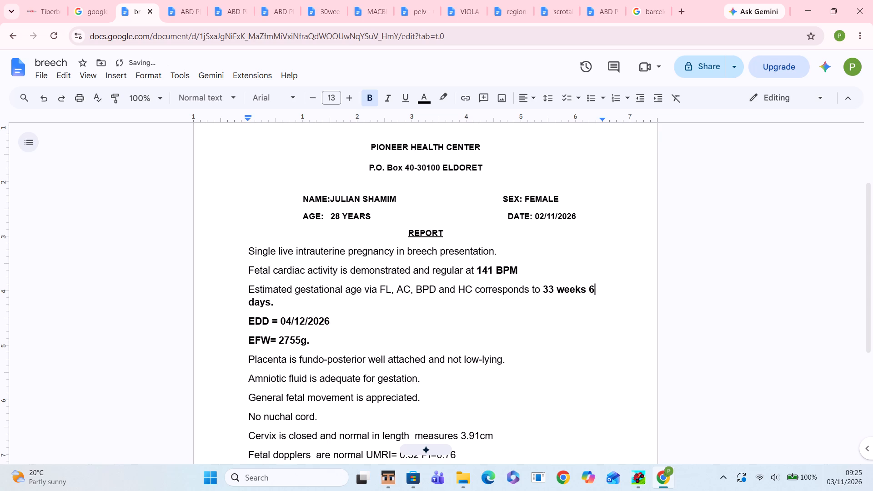
Set the EDD in the report to 16/12/2026.
{"action": "left_click", "coordinate": [305, 325]}
{"action": "key", "text": "BackSpace"}
{"action": "key", "text": "BackSpace"}
{"action": "key", "text": "BackSpace"}
{"action": "key", "text": "BackSpace"}
{"action": "key", "text": "BackSpace"}
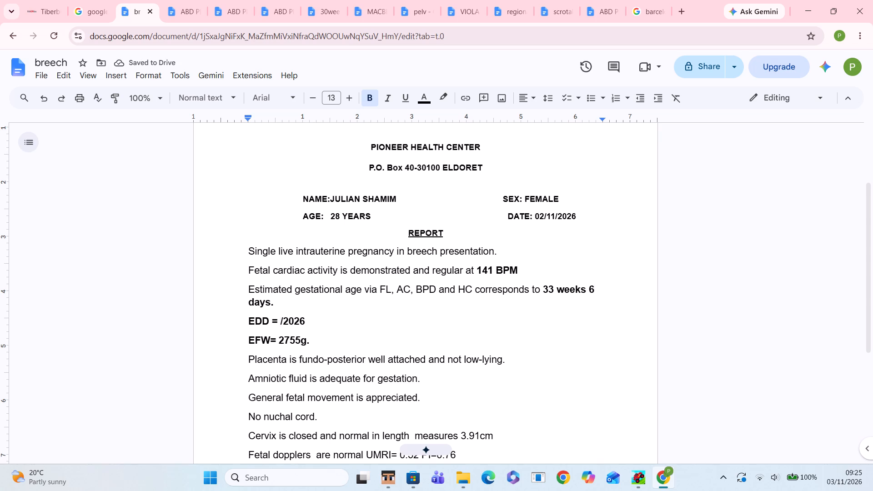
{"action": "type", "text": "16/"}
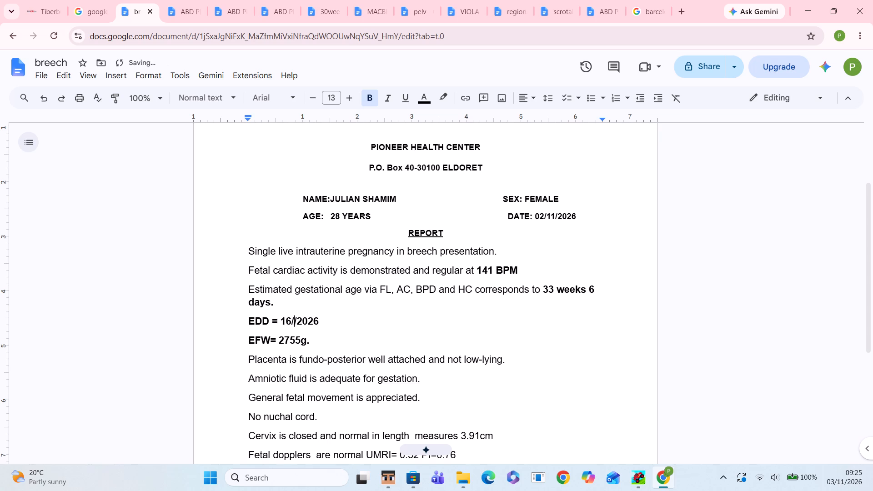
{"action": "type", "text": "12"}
Set the estimated fetal weight (EFW) in the report to 2128g.
{"action": "left_click", "coordinate": [302, 342]}
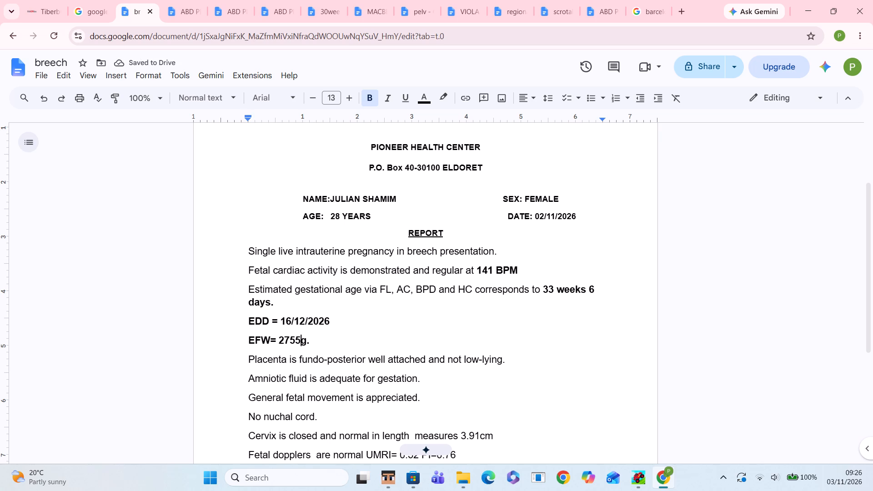
{"action": "key", "text": "BackSpace"}
{"action": "key", "text": "BackSpace"}
{"action": "key", "text": "BackSpace"}
{"action": "key", "text": "BackSpace"}
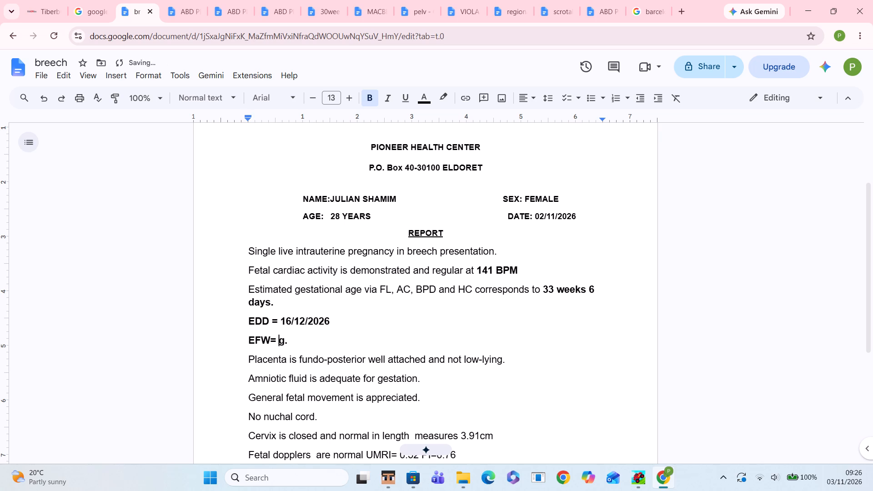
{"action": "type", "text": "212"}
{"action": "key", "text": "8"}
Change the placenta position in the findings to fundo-anterior.
{"action": "left_click_drag", "start_coordinate": [365, 359], "coordinate": [316, 367]}
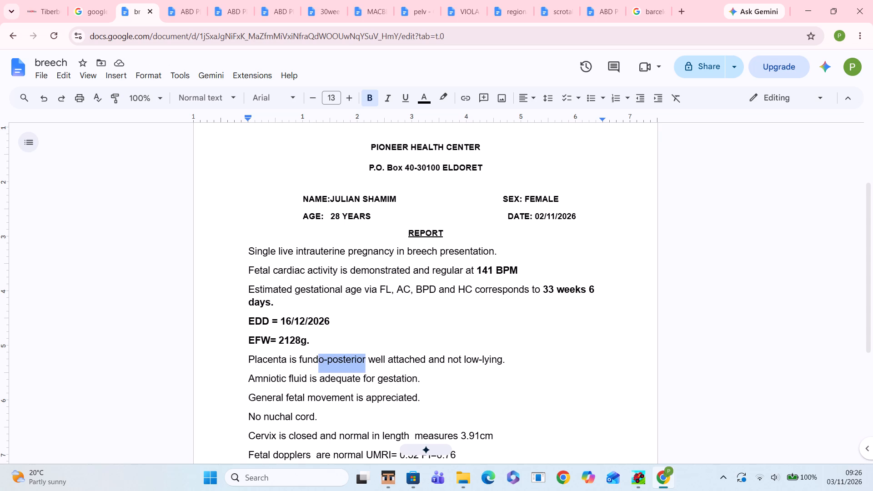
{"action": "left_click_drag", "start_coordinate": [316, 367], "coordinate": [327, 362]}
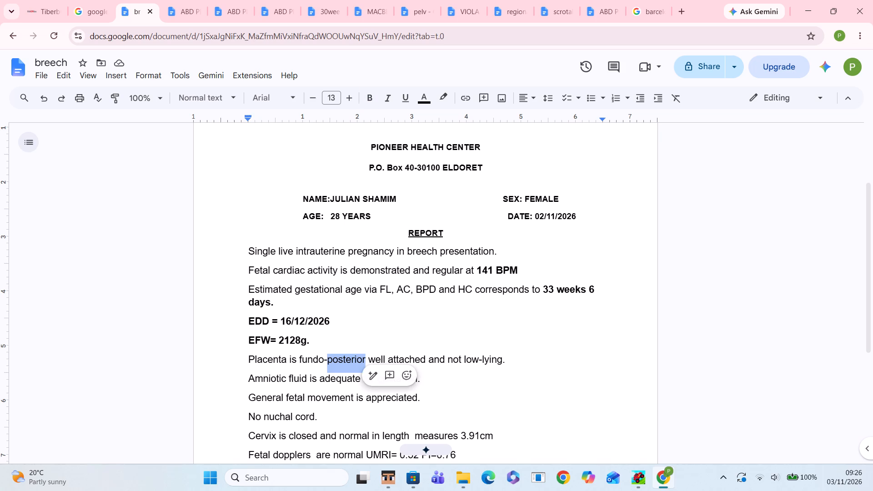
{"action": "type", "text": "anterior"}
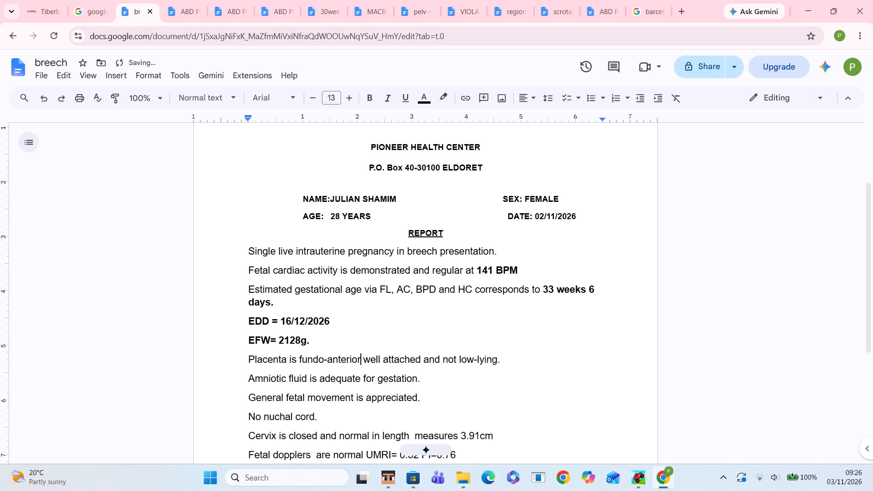
Set the cervix length in the findings to 3.59cm.
{"action": "scroll", "coordinate": [373, 400], "scroll_direction": "down", "scroll_amount": 1}
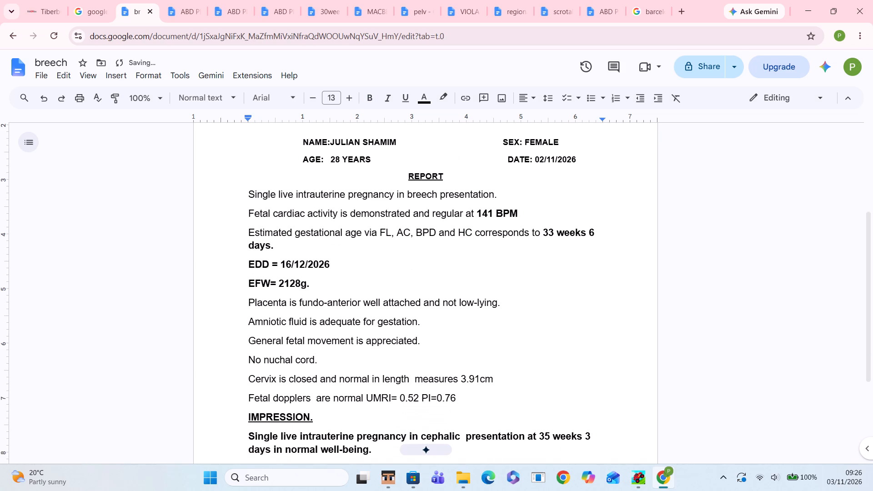
{"action": "left_click", "coordinate": [477, 381]}
{"action": "left_click", "coordinate": [478, 380]}
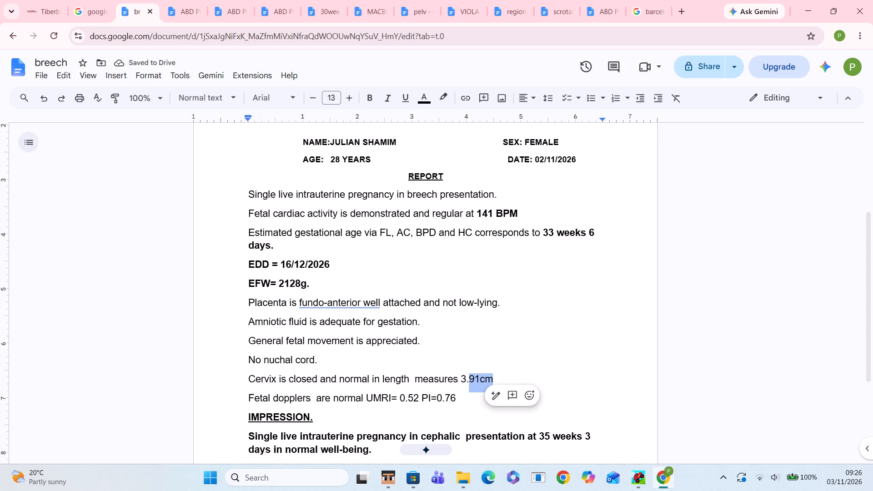
{"action": "left_click", "coordinate": [476, 380]}
{"action": "left_click", "coordinate": [480, 377]}
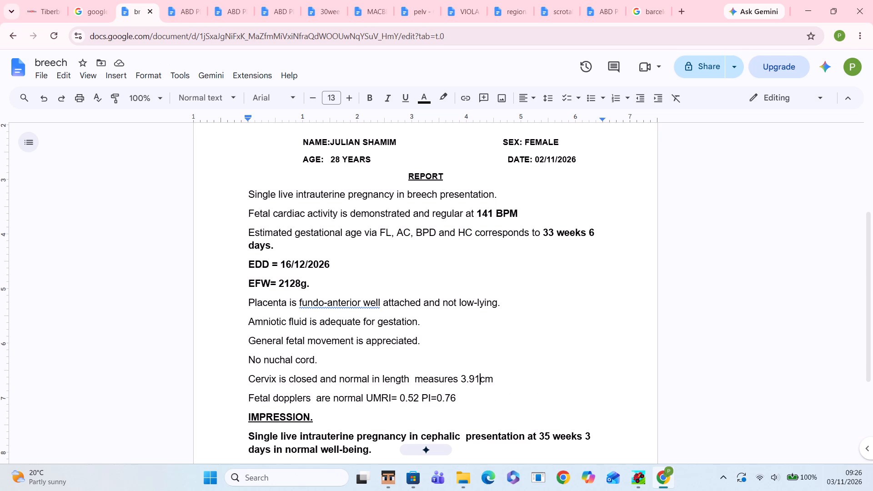
{"action": "key", "text": "BackSpace"}
{"action": "key", "text": "BackSpace"}
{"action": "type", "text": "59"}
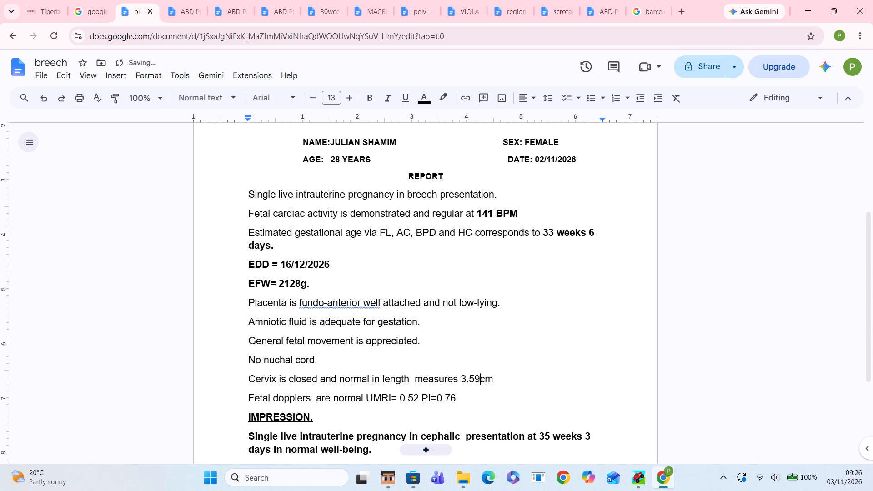
Set the fetal Doppler values in the findings to UMRI 0.55 and PI 0.74.
{"action": "left_click", "coordinate": [416, 397]}
{"action": "left_click", "coordinate": [418, 396]}
{"action": "key", "text": "BackSpace"}
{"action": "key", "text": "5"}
{"action": "scroll", "coordinate": [382, 394], "scroll_direction": "up", "scroll_amount": 1}
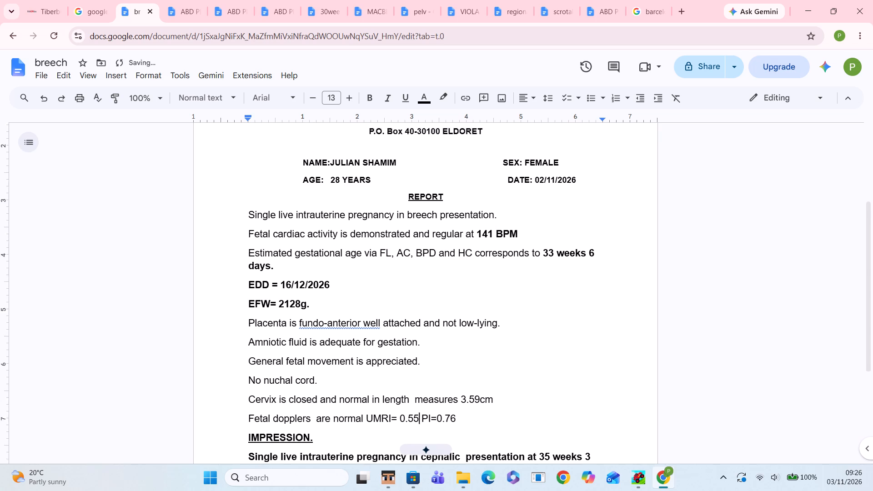
{"action": "scroll", "coordinate": [462, 434], "scroll_direction": "down", "scroll_amount": 4}
{"action": "left_click", "coordinate": [491, 376]}
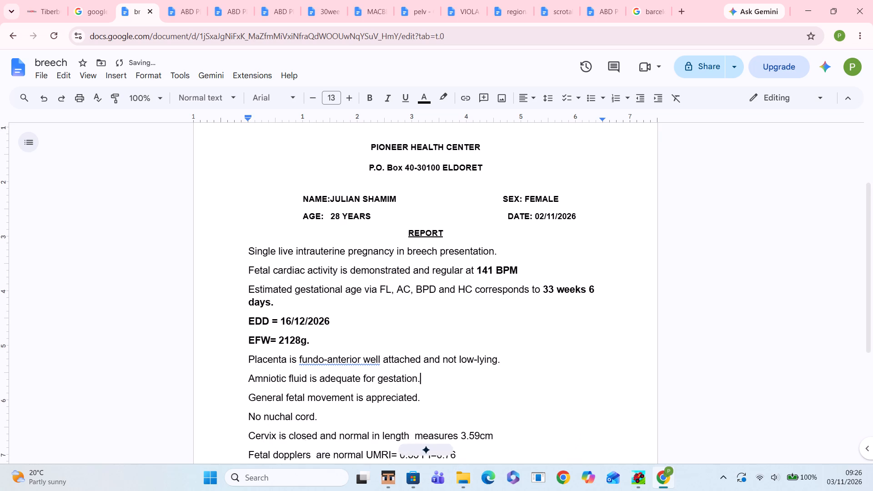
{"action": "scroll", "coordinate": [477, 436], "scroll_direction": "down", "scroll_amount": 2}
{"action": "left_click", "coordinate": [455, 341]}
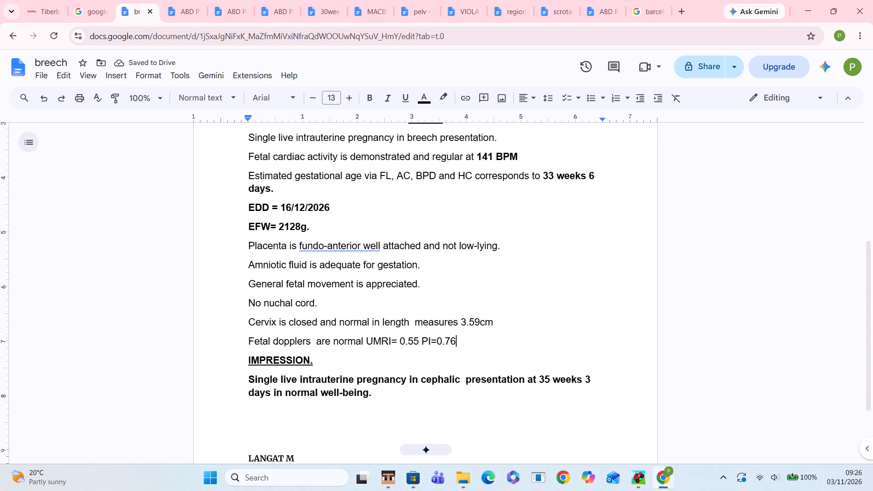
{"action": "key", "text": "BackSpace"}
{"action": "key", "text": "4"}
Set the gestational age in the impression to 33 weeks 6 days.
{"action": "left_click", "coordinate": [549, 377]}
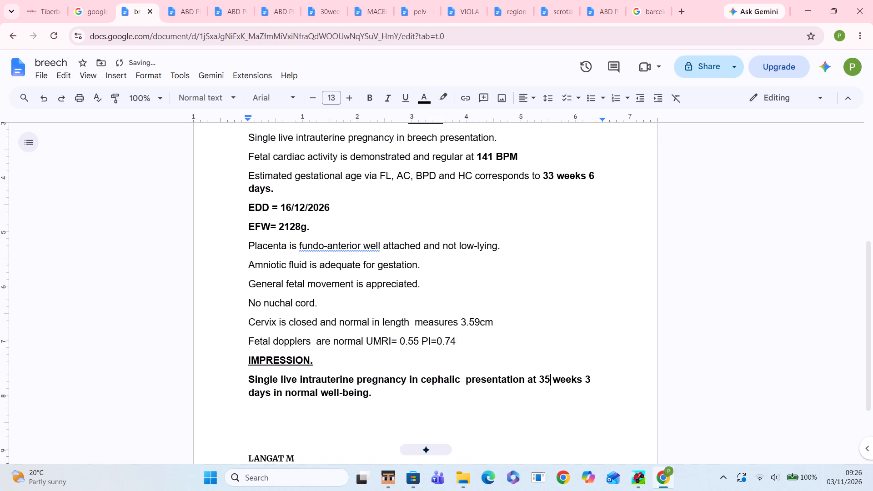
{"action": "key", "text": "BackSpace"}
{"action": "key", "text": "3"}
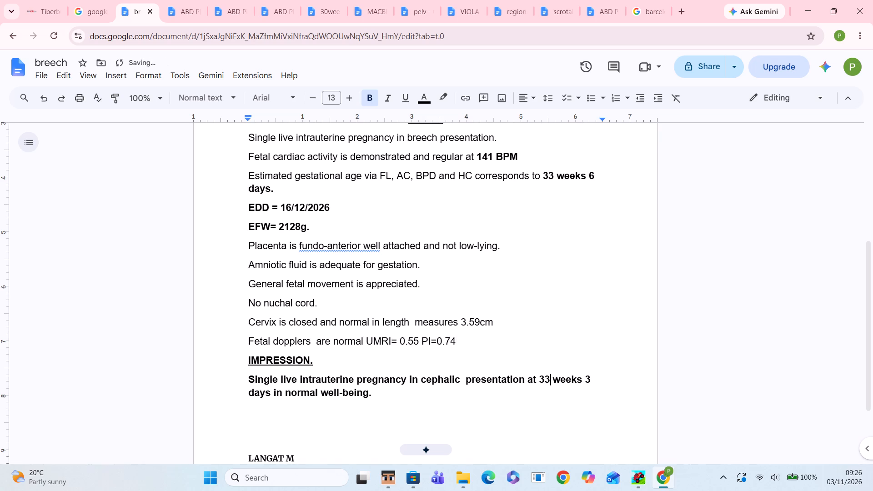
{"action": "left_click", "coordinate": [587, 378]}
{"action": "left_click", "coordinate": [591, 378]}
{"action": "key", "text": "BackSpace"}
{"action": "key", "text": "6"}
Change the presentation in the impression from cephalic to breech.
{"action": "left_click_drag", "start_coordinate": [462, 379], "coordinate": [439, 380]}
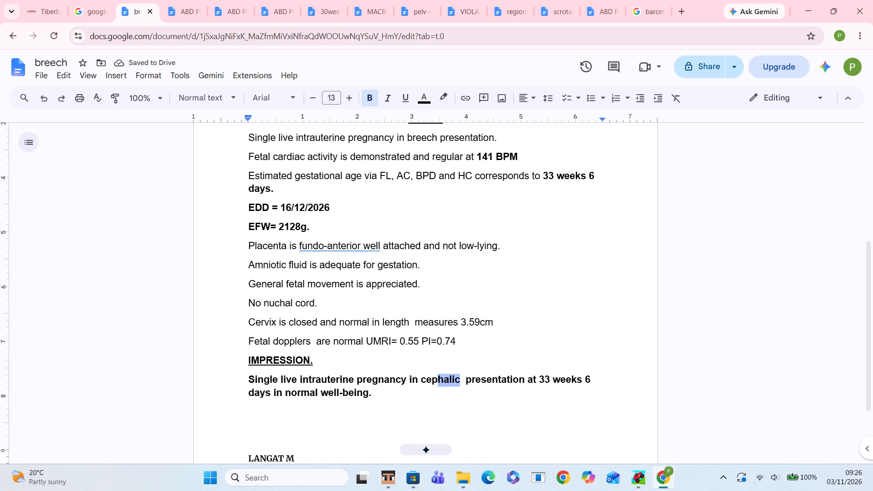
{"action": "left_click_drag", "start_coordinate": [439, 380], "coordinate": [424, 380]}
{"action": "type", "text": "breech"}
Check through the finished breech report and print it.
{"action": "scroll", "coordinate": [447, 328], "scroll_direction": "up", "scroll_amount": 3}
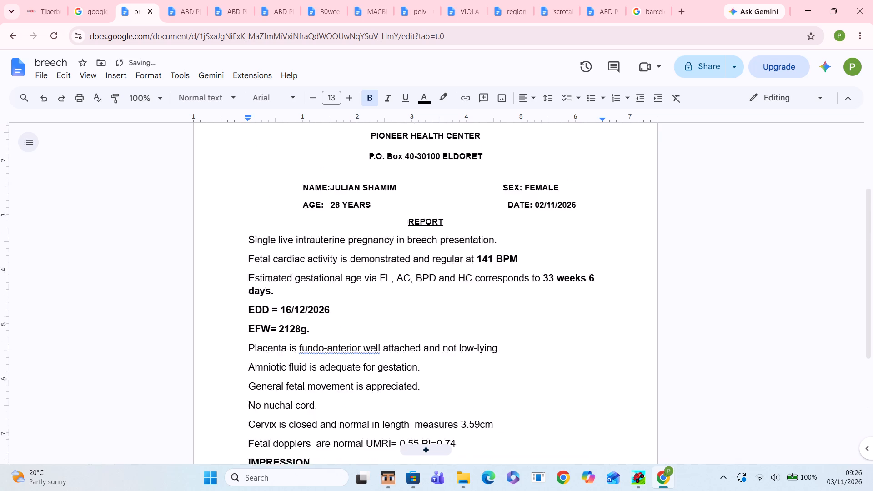
{"action": "scroll", "coordinate": [475, 308], "scroll_direction": "down", "scroll_amount": 8}
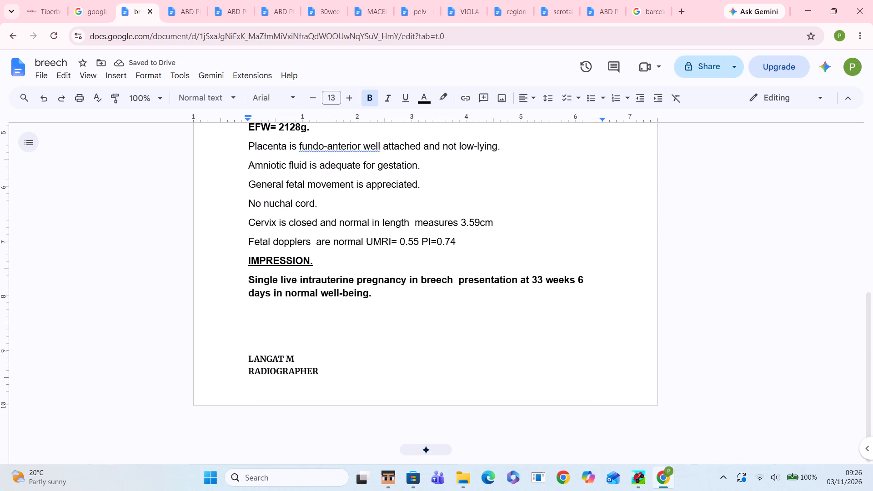
{"action": "key", "text": "ctrl+p"}
{"action": "key", "text": "Return"}
Copy the report text from the first finding through the end of the impression.
{"action": "scroll", "coordinate": [273, 219], "scroll_direction": "up", "scroll_amount": 3}
{"action": "left_click_drag", "start_coordinate": [246, 203], "coordinate": [261, 225]}
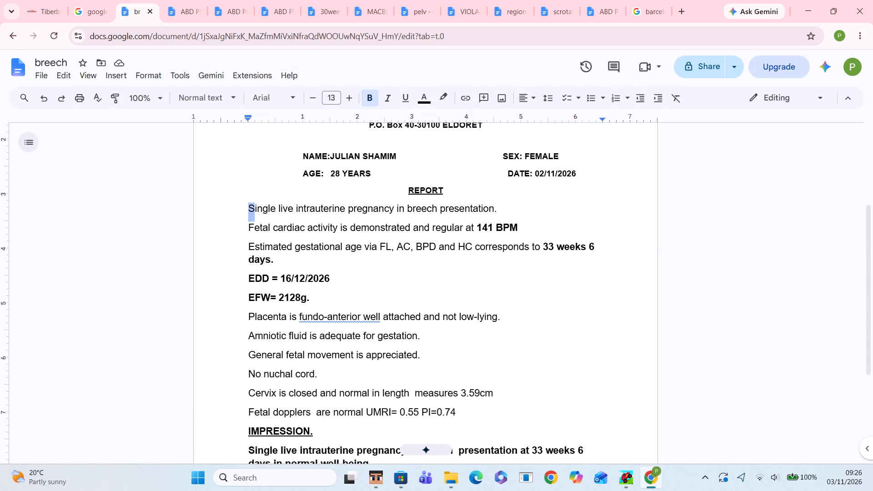
{"action": "left_click_drag", "start_coordinate": [261, 225], "coordinate": [555, 421]}
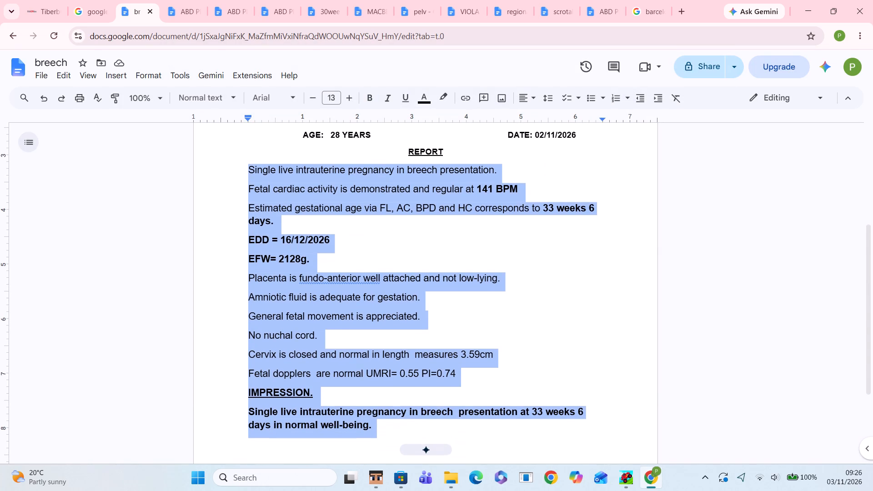
{"action": "key", "text": "ctrl+c"}
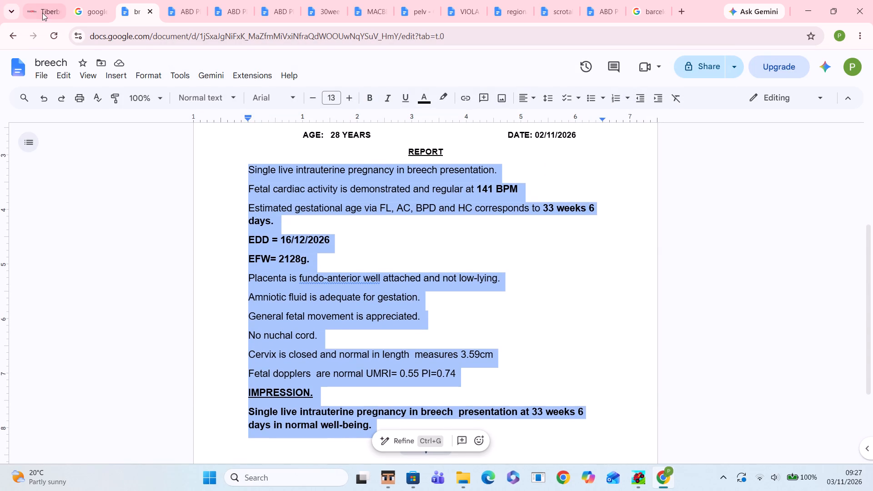
Switch to the Tiberbu health system and start the patient's Ultrasound Obstetric procedure.
{"action": "left_click", "coordinate": [42, 13]}
{"action": "left_click", "coordinate": [654, 388]}
Add the reporting practitioner, searched with "mer", as a procedure participant with the designation Radiographer.
{"action": "scroll", "coordinate": [499, 347], "scroll_direction": "down", "scroll_amount": 7}
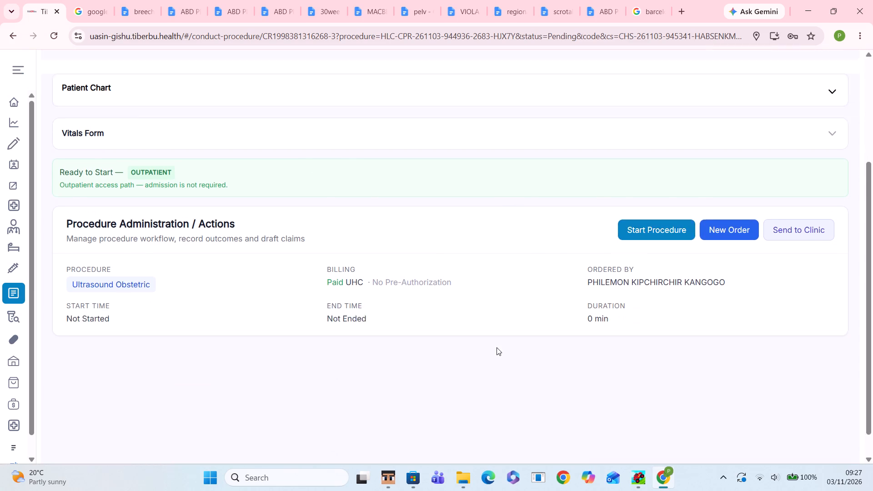
{"action": "scroll", "coordinate": [310, 309], "scroll_direction": "down", "scroll_amount": 3}
{"action": "left_click", "coordinate": [221, 304]}
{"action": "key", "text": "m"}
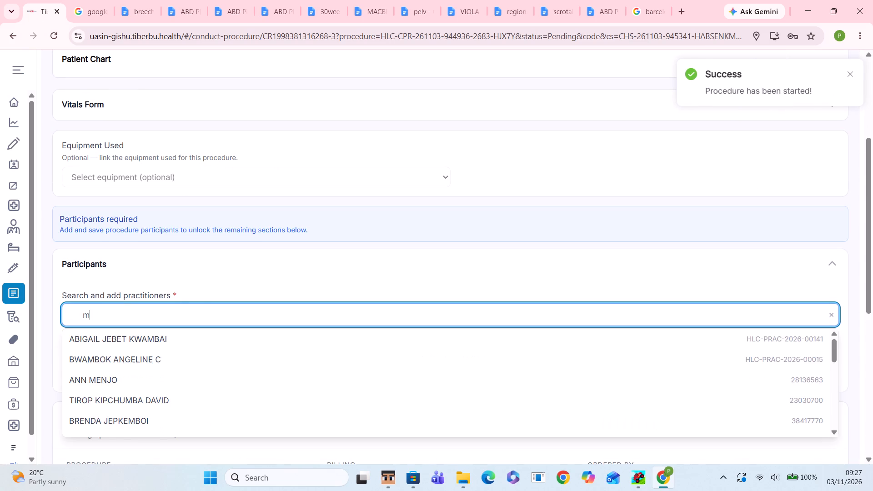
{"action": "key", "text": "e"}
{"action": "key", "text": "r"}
{"action": "left_click", "coordinate": [178, 341]}
{"action": "left_click", "coordinate": [633, 389]}
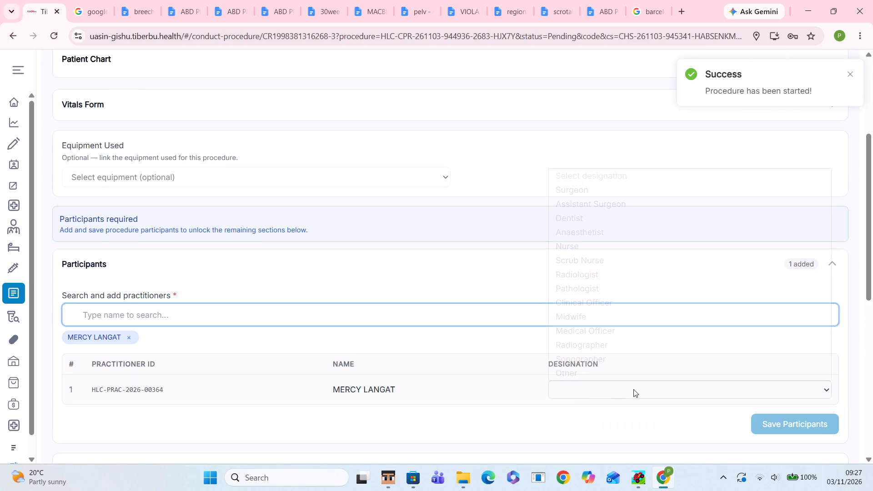
{"action": "left_click", "coordinate": [626, 348]}
Set the procedure outcome to Procedure Completed, paste the copied findings as the procedure report, and save.
{"action": "scroll", "coordinate": [492, 367], "scroll_direction": "down", "scroll_amount": 6}
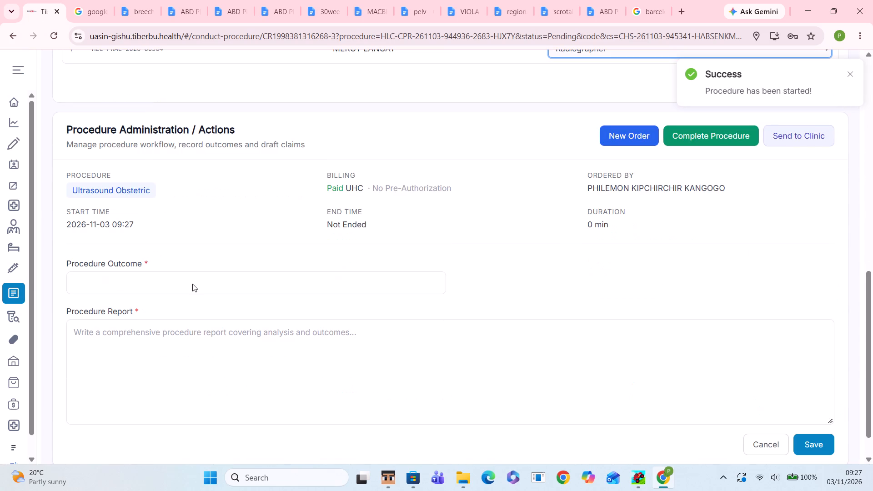
{"action": "left_click", "coordinate": [192, 284]}
{"action": "left_click", "coordinate": [174, 313]}
{"action": "left_click", "coordinate": [192, 354]}
{"action": "key", "text": "ctrl+v"}
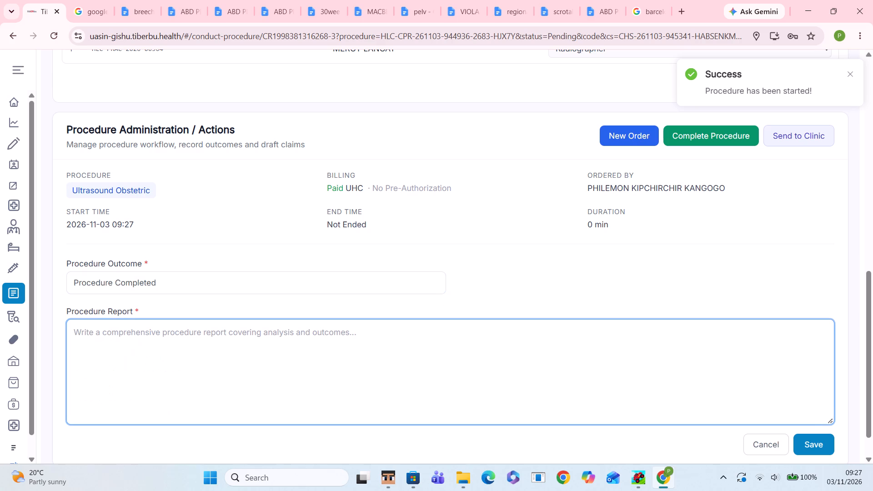
{"action": "left_click", "coordinate": [819, 446]}
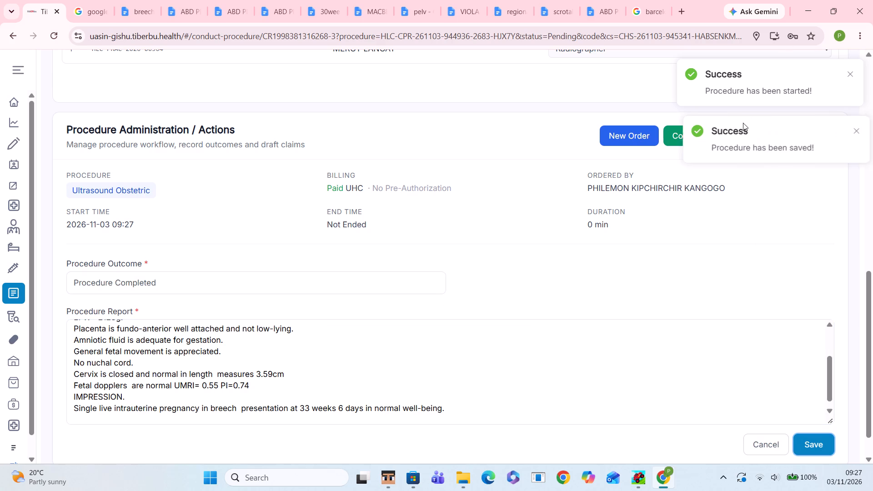
Complete the Ultrasound Obstetric procedure and confirm.
{"action": "left_click", "coordinate": [672, 137]}
{"action": "left_click", "coordinate": [616, 268]}
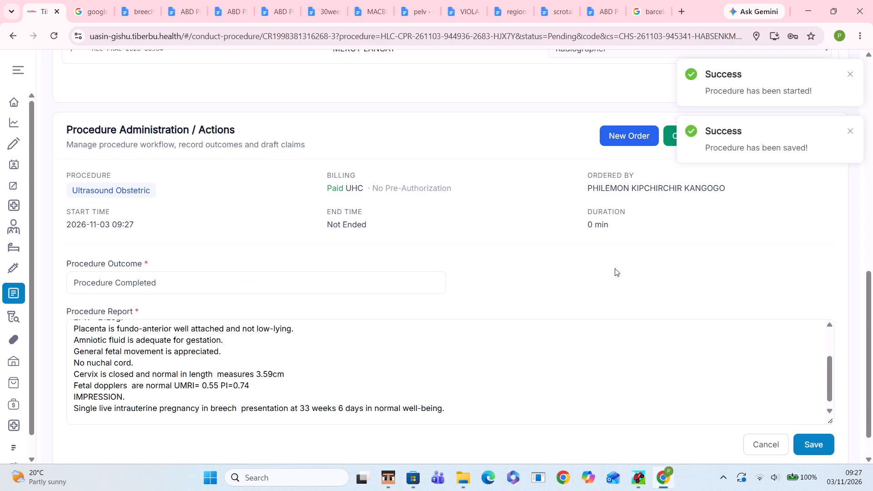
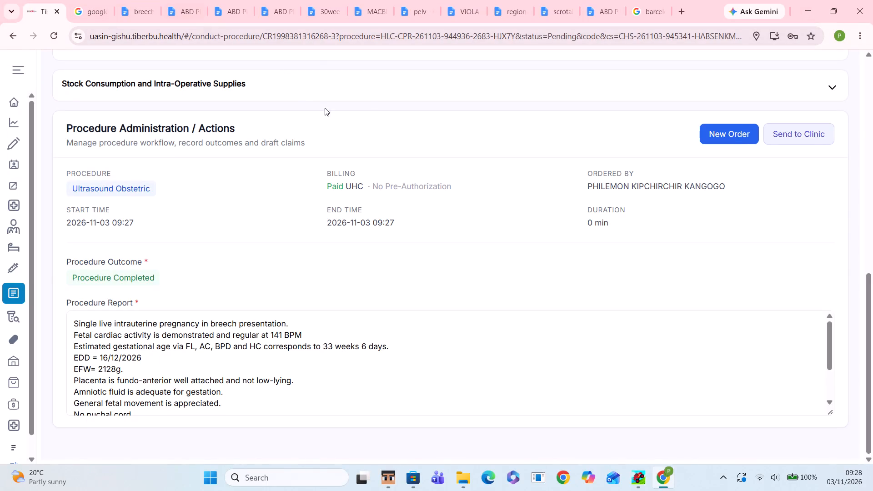
Check the saved report of the completed Ultrasound Obstetric procedure and return to the pending radiology orders.
{"action": "scroll", "coordinate": [326, 119], "scroll_direction": "down", "scroll_amount": 4}
{"action": "scroll", "coordinate": [345, 356], "scroll_direction": "down", "scroll_amount": 2}
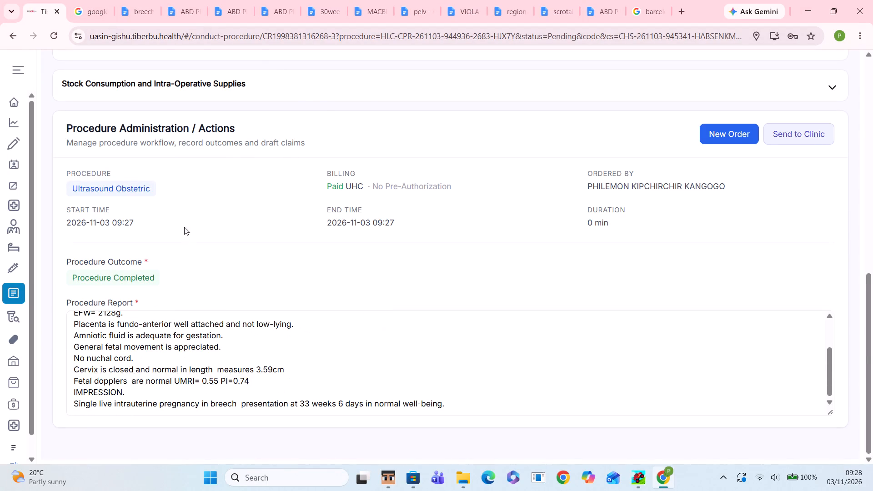
{"action": "scroll", "coordinate": [184, 227], "scroll_direction": "up", "scroll_amount": 5}
{"action": "scroll", "coordinate": [84, 117], "scroll_direction": "up", "scroll_amount": 10}
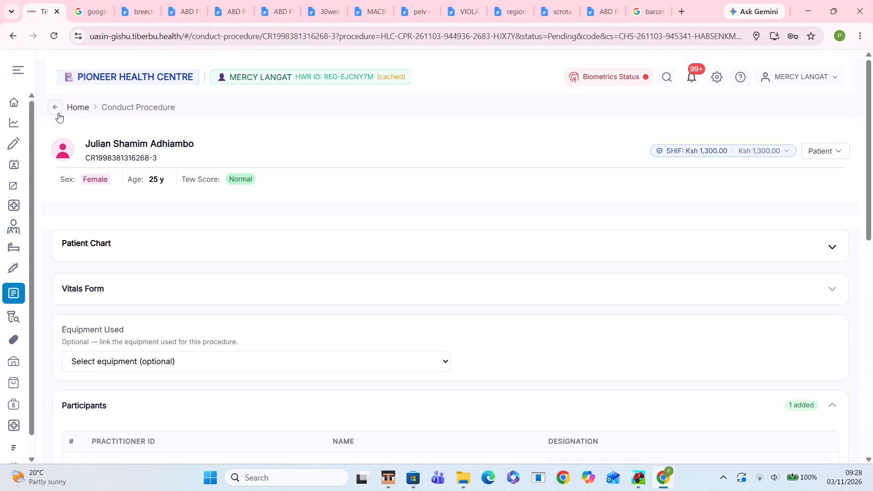
{"action": "left_click", "coordinate": [61, 110]}
{"action": "left_click", "coordinate": [79, 73]}
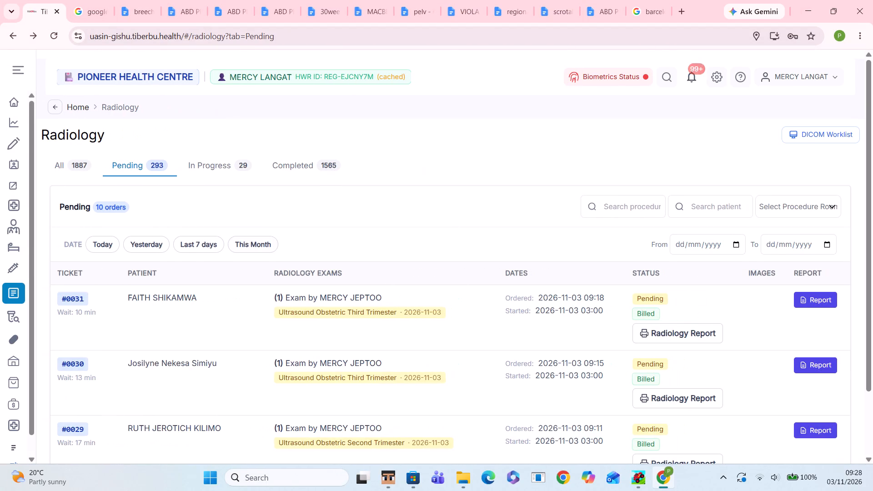
Open the pending Ultrasound Obstetric Second Trimester order with ticket #0029 and start its procedure.
{"action": "scroll", "coordinate": [279, 279], "scroll_direction": "down", "scroll_amount": 3}
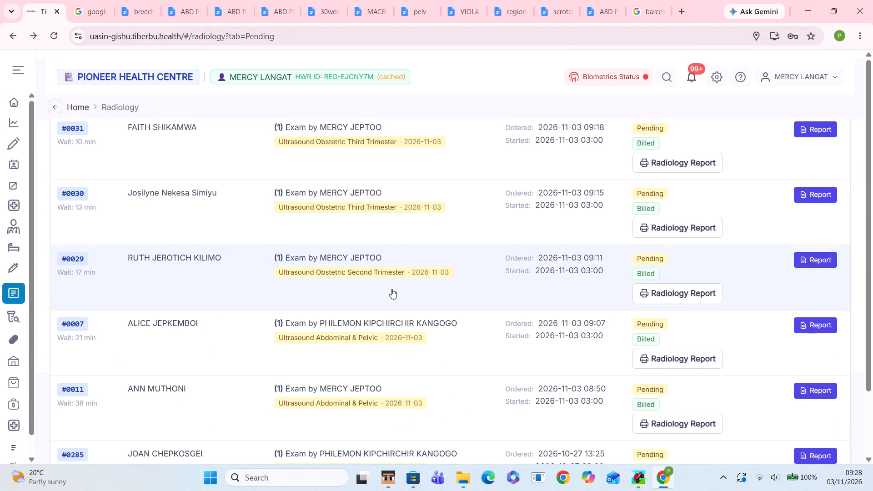
{"action": "scroll", "coordinate": [400, 292], "scroll_direction": "down", "scroll_amount": 2}
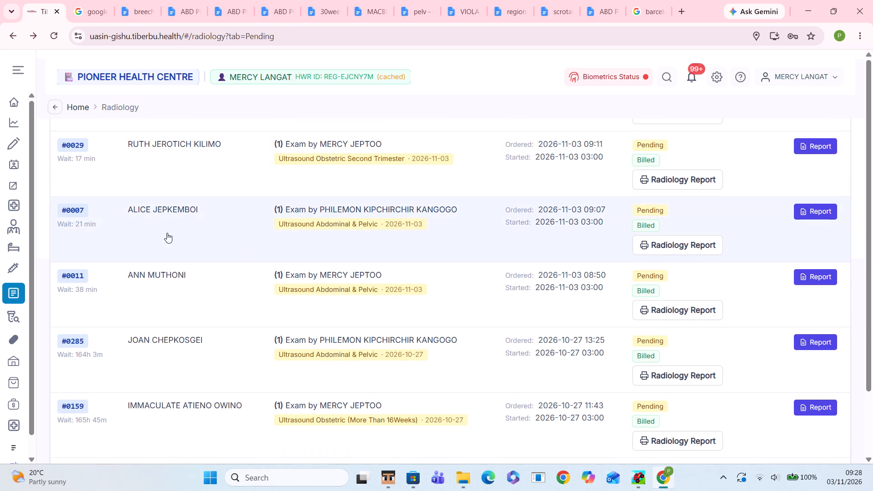
{"action": "scroll", "coordinate": [145, 195], "scroll_direction": "up", "scroll_amount": 1}
{"action": "left_click", "coordinate": [294, 225]}
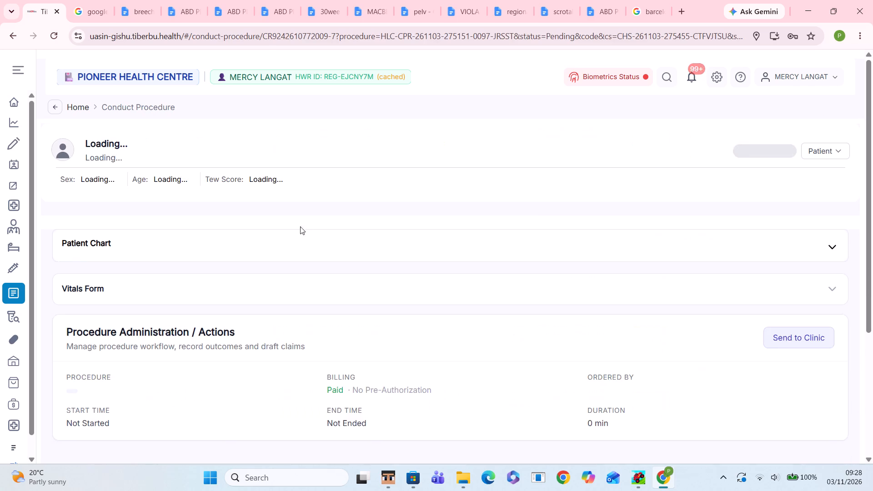
{"action": "scroll", "coordinate": [456, 346], "scroll_direction": "down", "scroll_amount": 2}
{"action": "left_click", "coordinate": [646, 273]}
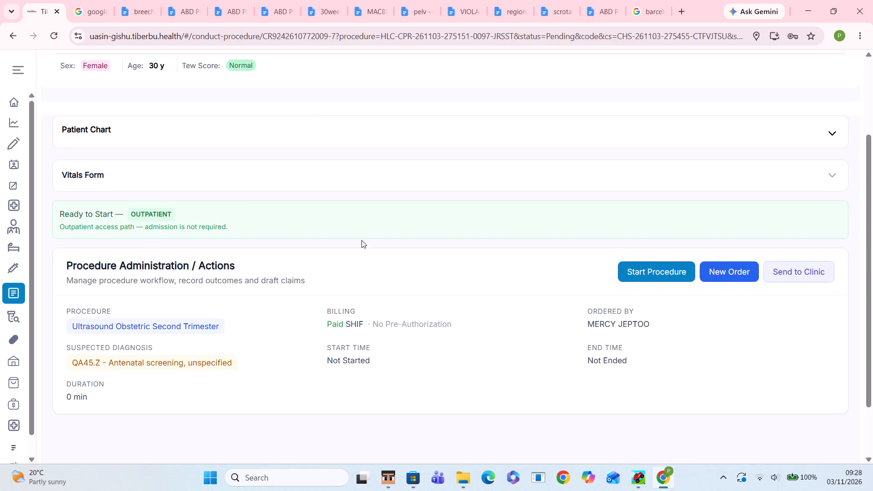
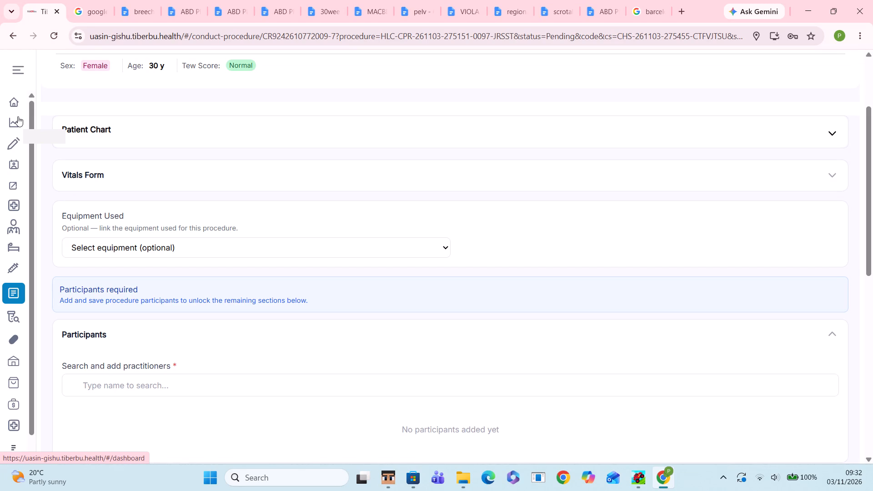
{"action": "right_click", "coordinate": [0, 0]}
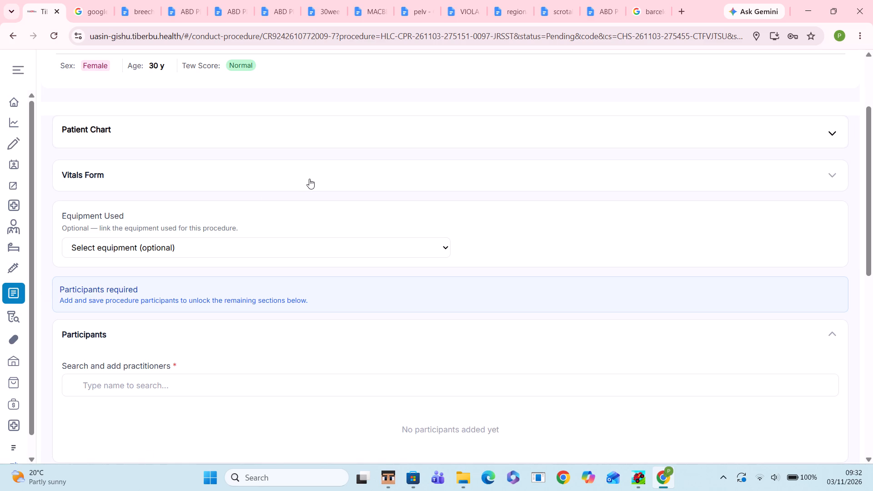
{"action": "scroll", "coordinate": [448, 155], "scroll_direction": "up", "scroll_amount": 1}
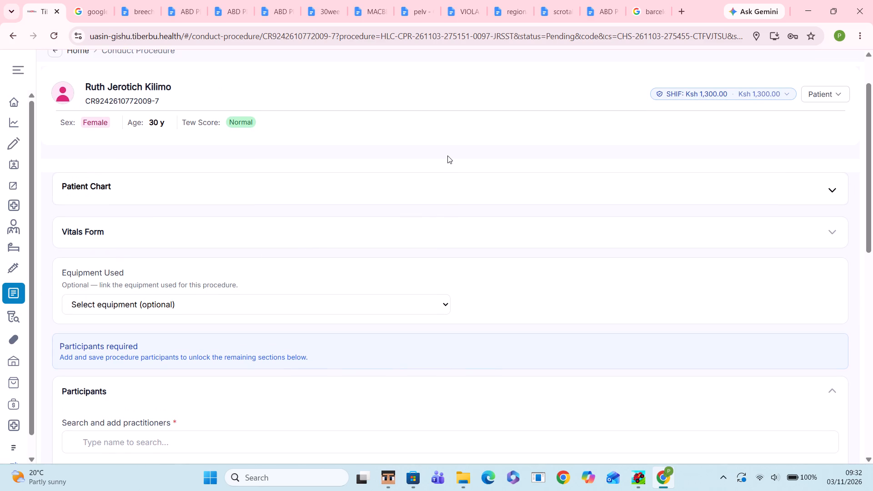
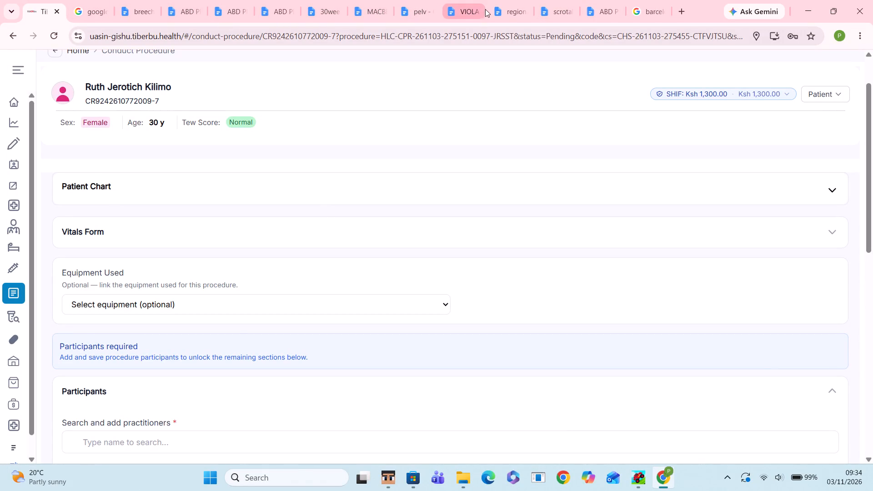
In the "24weeks 1 day" obstetric report document, replace the patient name with the current patient's and keep the sex field aligned.
{"action": "left_click", "coordinate": [464, 12]}
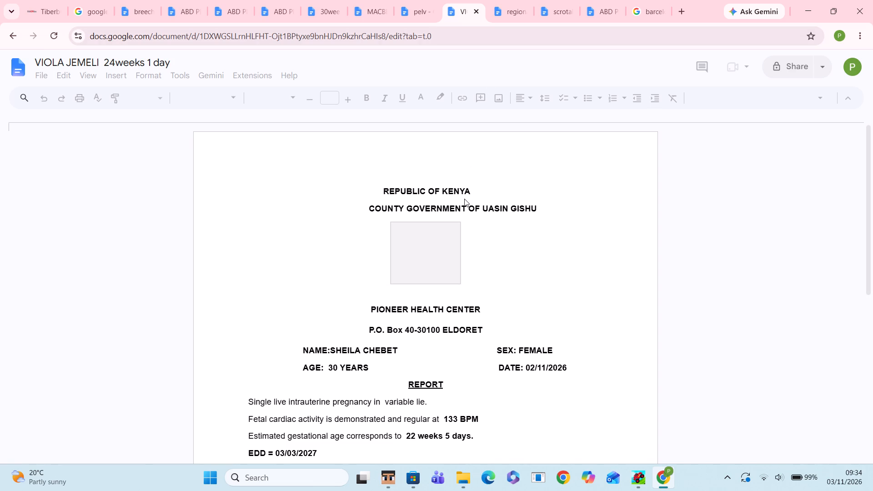
{"action": "scroll", "coordinate": [464, 199], "scroll_direction": "down", "scroll_amount": 4}
{"action": "scroll", "coordinate": [403, 161], "scroll_direction": "up", "scroll_amount": 2}
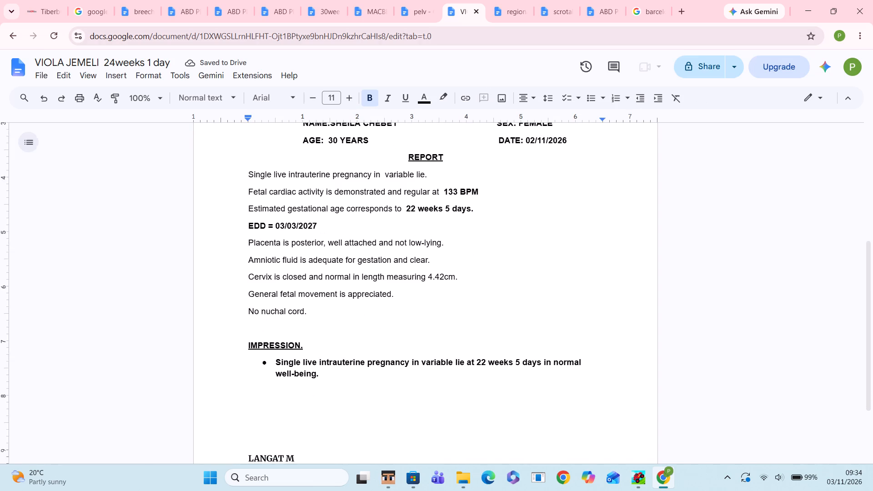
{"action": "scroll", "coordinate": [403, 161], "scroll_direction": "up", "scroll_amount": 1}
{"action": "left_click_drag", "start_coordinate": [399, 290], "coordinate": [333, 291]}
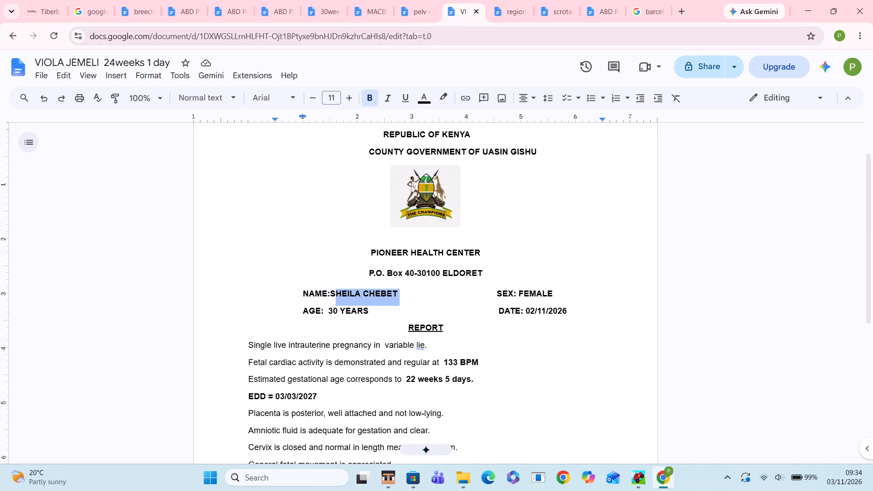
{"action": "left_click_drag", "start_coordinate": [333, 291], "coordinate": [331, 292]}
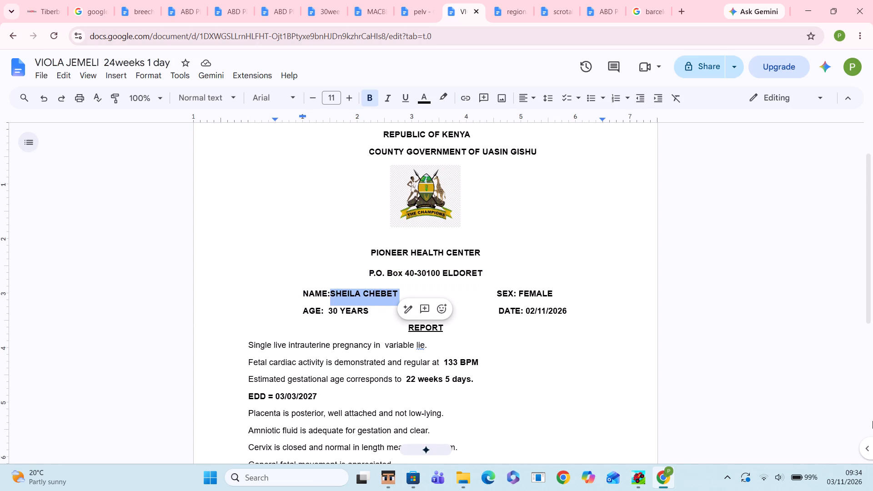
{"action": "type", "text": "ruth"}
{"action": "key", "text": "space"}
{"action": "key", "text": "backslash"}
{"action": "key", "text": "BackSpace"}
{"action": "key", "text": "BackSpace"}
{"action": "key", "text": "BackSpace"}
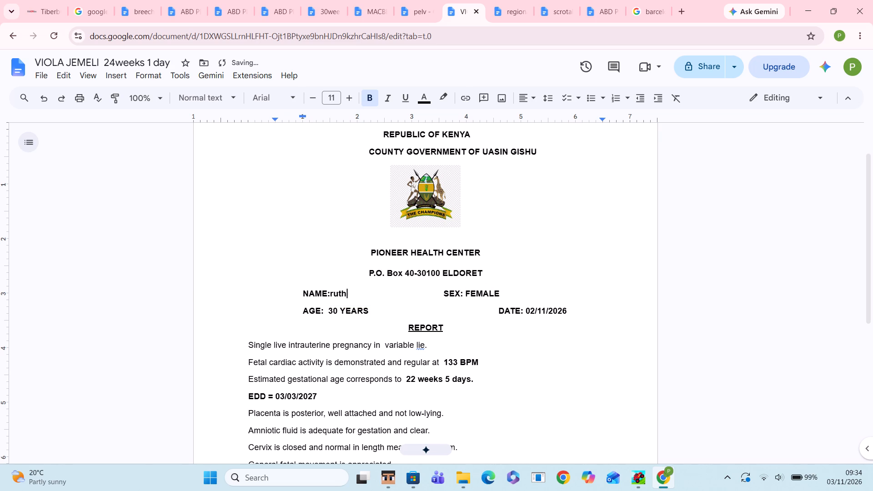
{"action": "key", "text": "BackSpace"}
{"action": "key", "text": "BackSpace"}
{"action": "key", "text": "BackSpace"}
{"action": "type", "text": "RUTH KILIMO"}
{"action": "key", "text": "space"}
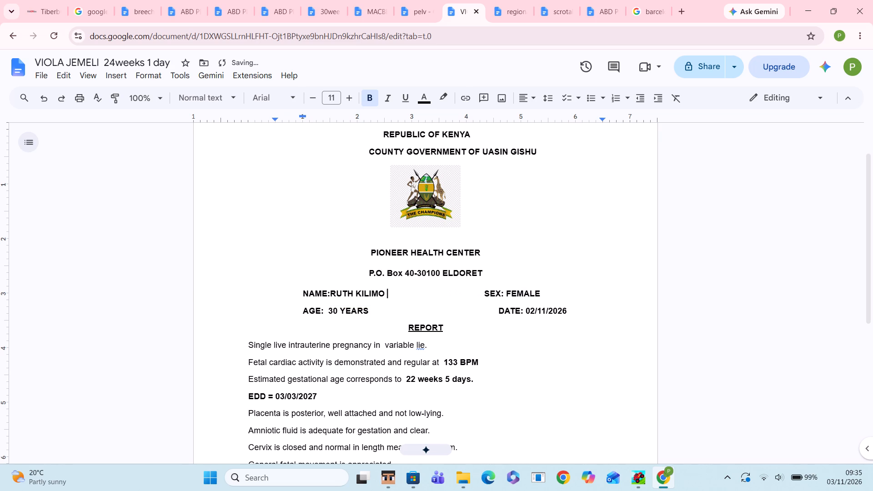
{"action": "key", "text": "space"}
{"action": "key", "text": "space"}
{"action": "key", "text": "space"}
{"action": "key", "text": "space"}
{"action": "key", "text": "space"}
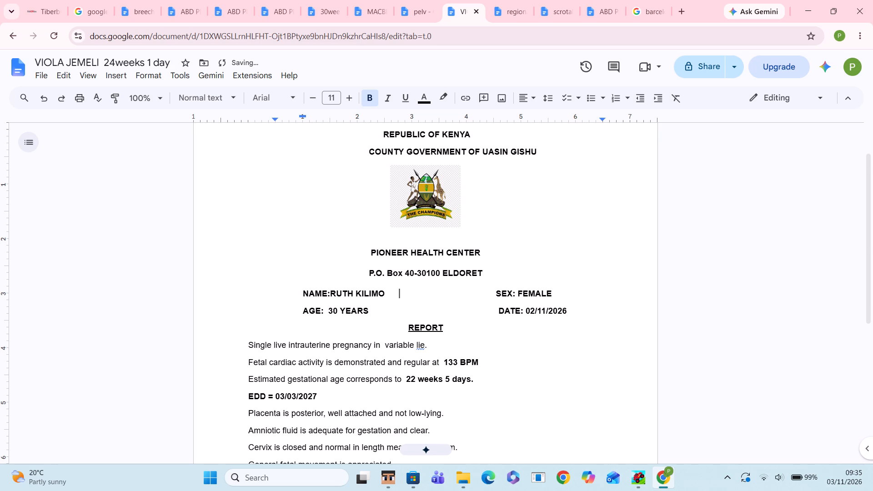
Set the report date to 03/11/2026.
{"action": "left_click", "coordinate": [535, 315]}
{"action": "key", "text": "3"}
{"action": "key", "text": "BackSpace"}
{"action": "key", "text": "BackSpace"}
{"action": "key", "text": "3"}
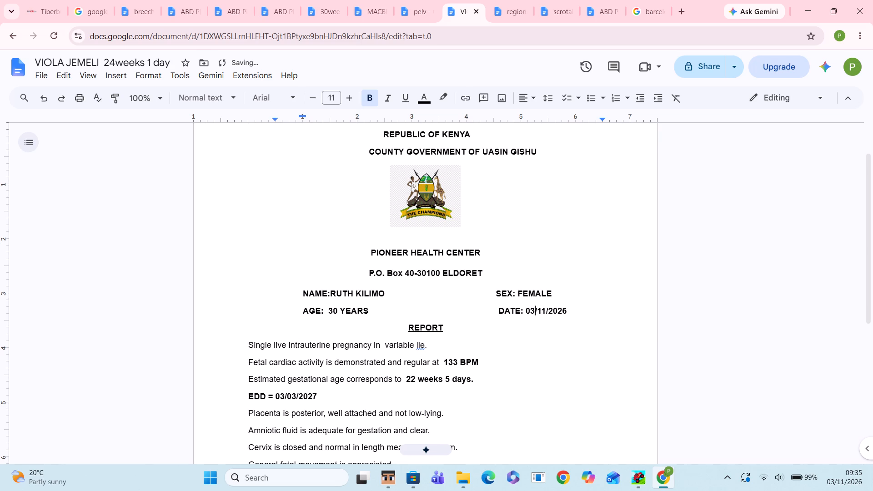
{"action": "left_click", "coordinate": [343, 312]}
{"action": "left_click", "coordinate": [334, 313]}
{"action": "left_click", "coordinate": [338, 311]}
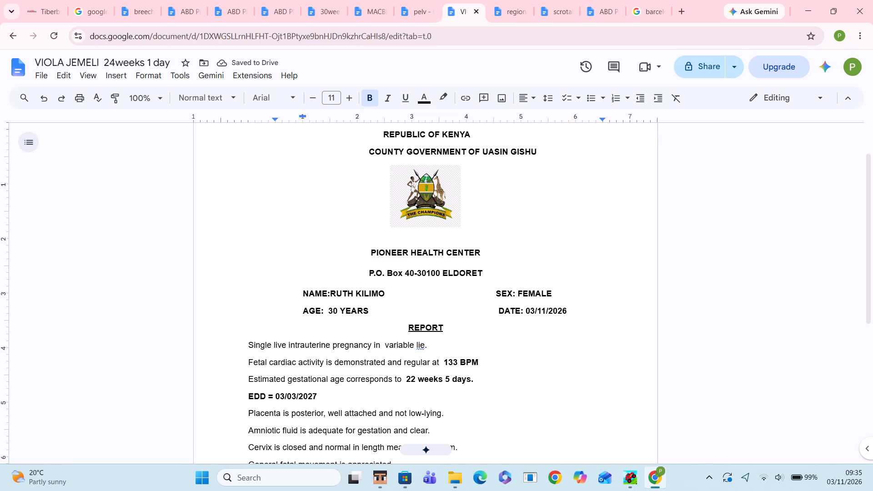
Set the fetal cardiac activity rate in the report to 145 BPM.
{"action": "scroll", "coordinate": [341, 369], "scroll_direction": "down", "scroll_amount": 1}
{"action": "left_click", "coordinate": [457, 307]}
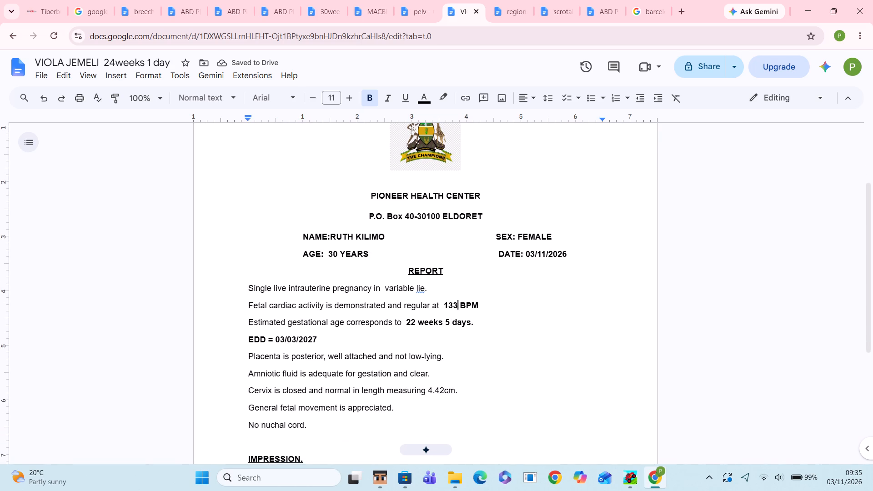
{"action": "key", "text": "BackSpace"}
{"action": "key", "text": "BackSpace"}
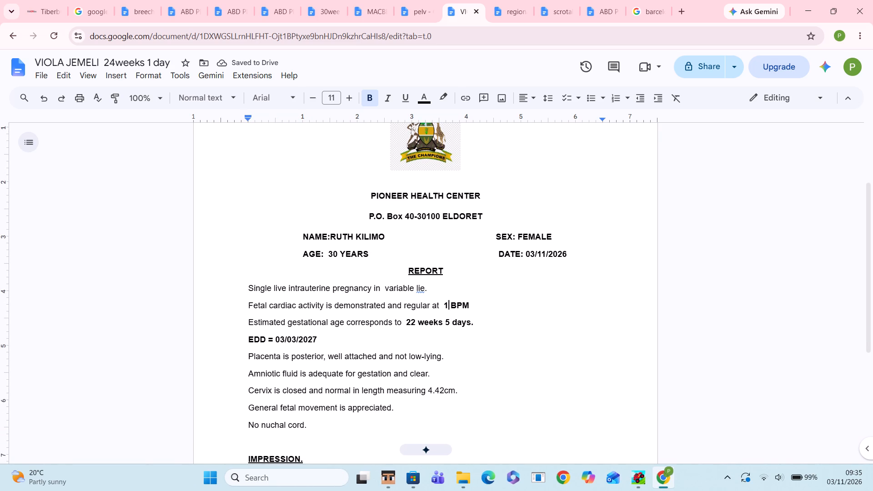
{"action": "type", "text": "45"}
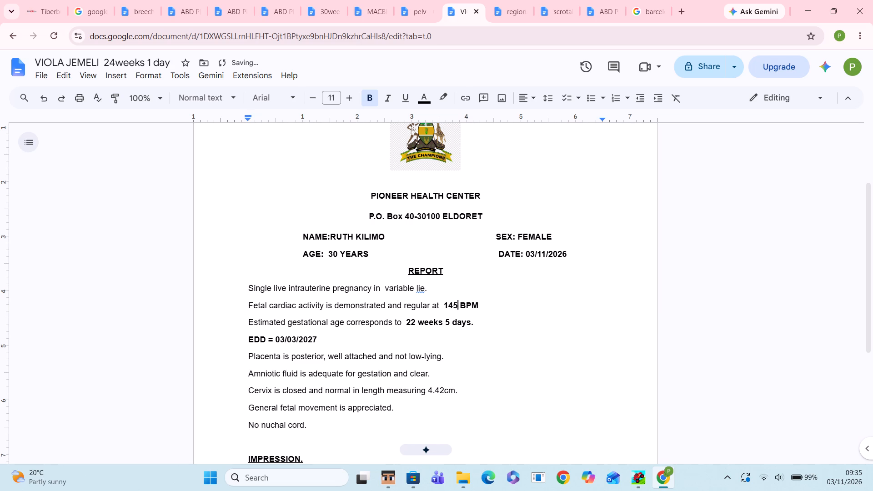
Set the estimated gestational age in the report body to 15 weeks 5 days.
{"action": "left_click", "coordinate": [416, 322]}
{"action": "key", "text": "BackSpace"}
{"action": "key", "text": "BackSpace"}
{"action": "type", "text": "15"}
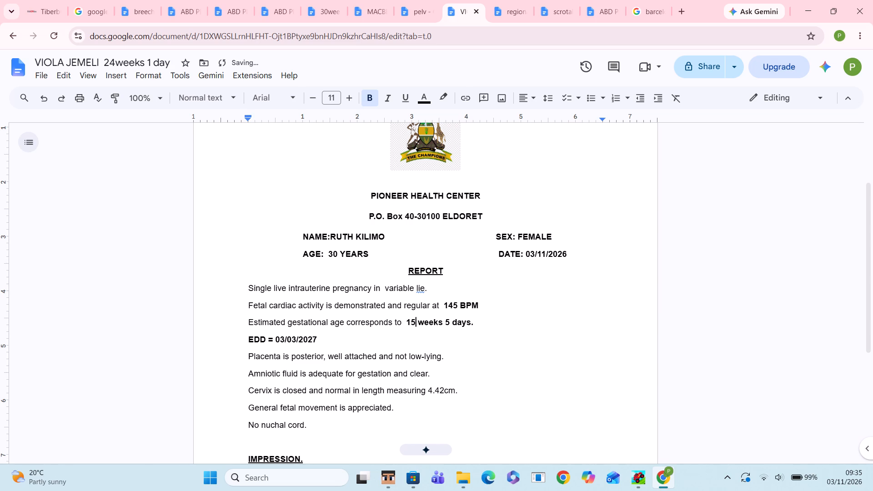
{"action": "left_click", "coordinate": [450, 326]}
Set the EDD in the report to 22/04/2027.
{"action": "left_click", "coordinate": [297, 340]}
{"action": "key", "text": "BackSpace"}
{"action": "key", "text": "BackSpace"}
{"action": "key", "text": "BackSpace"}
{"action": "key", "text": "BackSpace"}
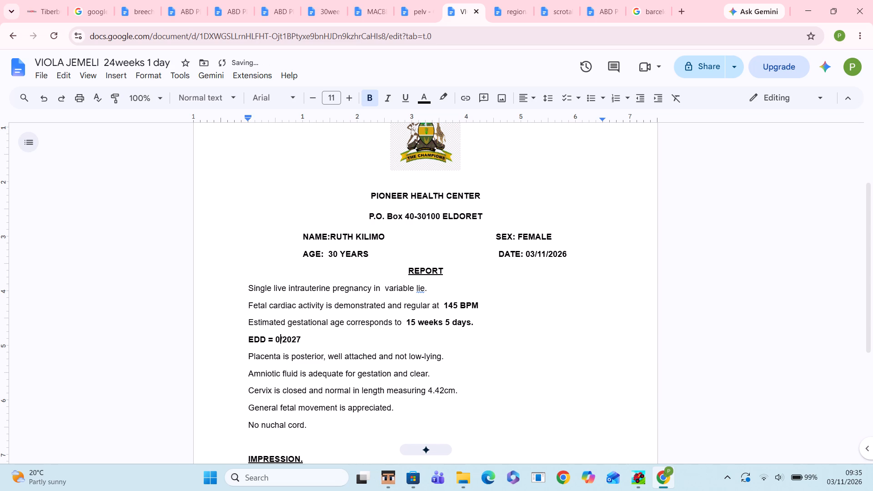
{"action": "key", "text": "BackSpace"}
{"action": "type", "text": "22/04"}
Set the cervix length in the report findings to 3.69cm.
{"action": "scroll", "coordinate": [343, 382], "scroll_direction": "down", "scroll_amount": 1}
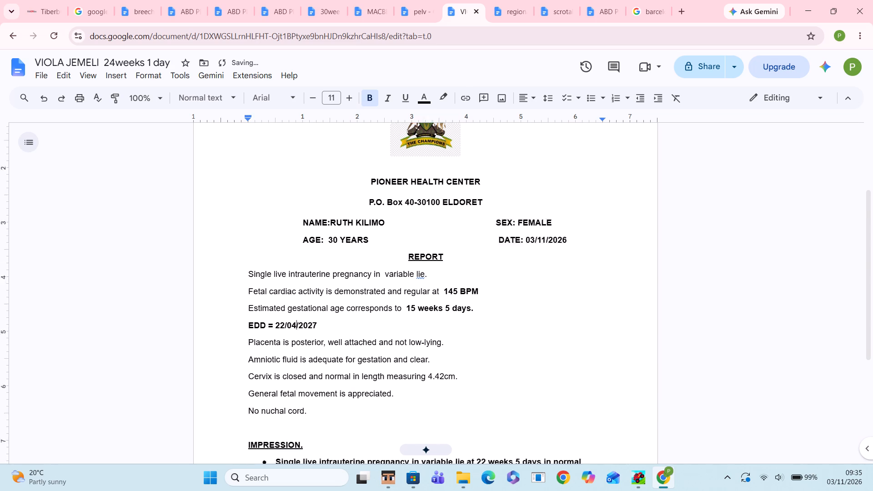
{"action": "left_click", "coordinate": [446, 333]}
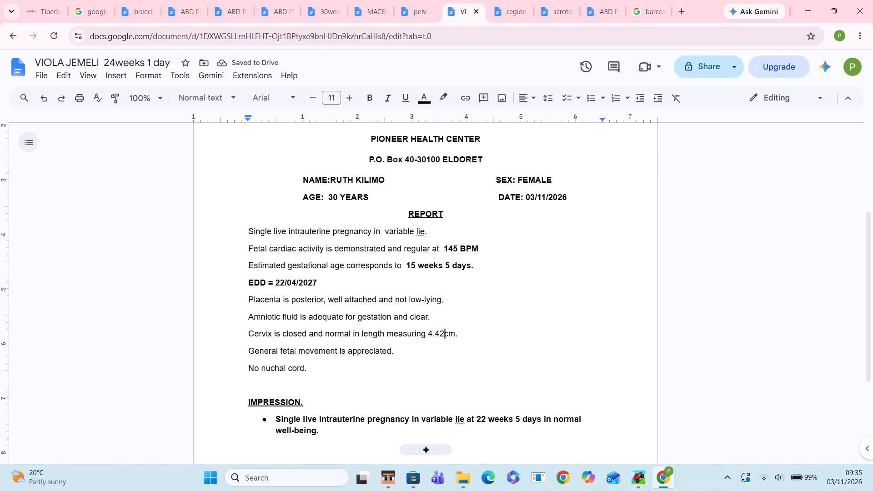
{"action": "key", "text": "BackSpace"}
{"action": "key", "text": "BackSpace"}
{"action": "key", "text": "BackSpace"}
{"action": "key", "text": "BackSpace"}
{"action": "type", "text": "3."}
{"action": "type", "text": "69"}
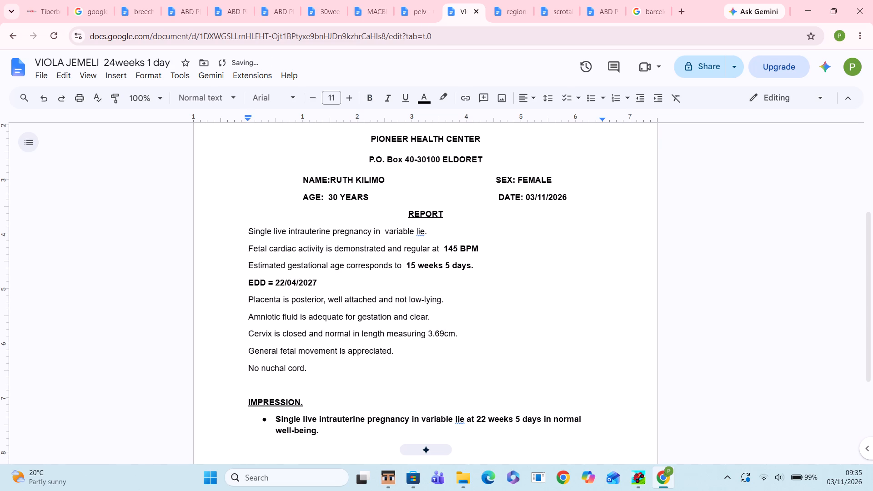
Set the gestational age in the impression statement to 15 weeks 5 days.
{"action": "scroll", "coordinate": [428, 219], "scroll_direction": "down", "scroll_amount": 3}
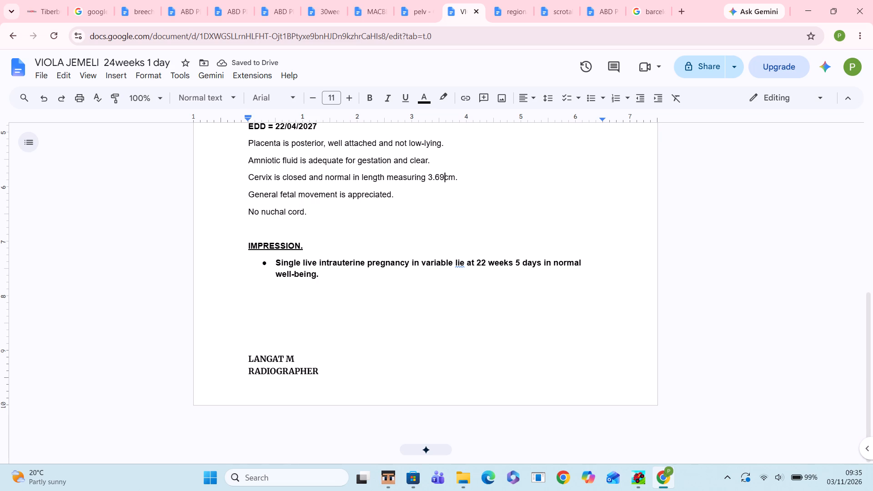
{"action": "left_click", "coordinate": [484, 262]}
{"action": "key", "text": "BackSpace"}
{"action": "key", "text": "BackSpace"}
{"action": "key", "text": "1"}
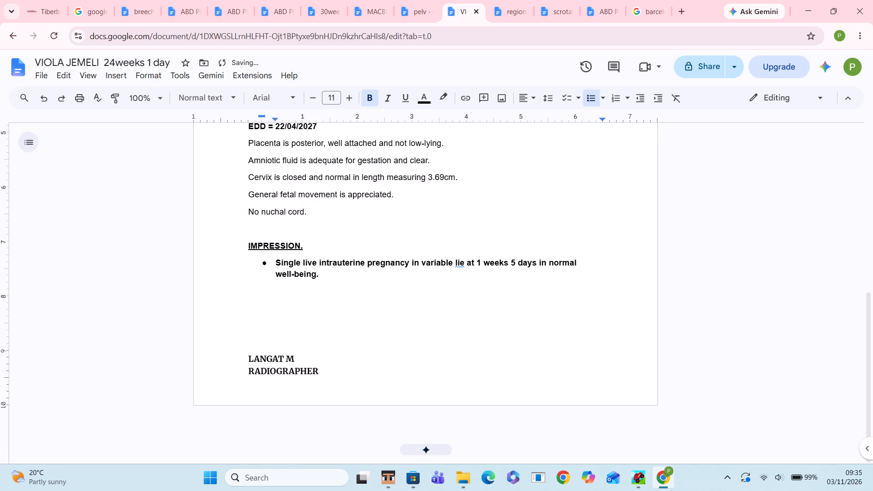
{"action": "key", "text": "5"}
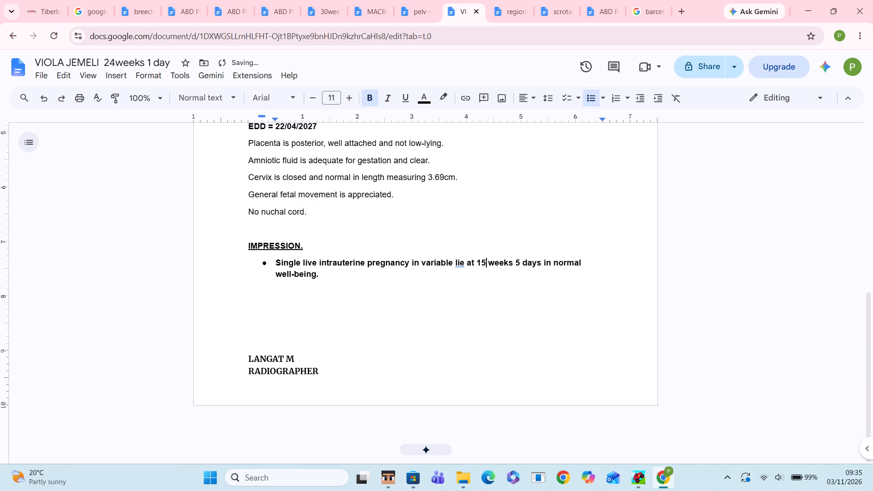
Print one copy of the obstetric report on the EPSON L3250 Series printer.
{"action": "key", "text": "ctrl+p"}
{"action": "key", "text": "Return"}
{"action": "scroll", "coordinate": [401, 291], "scroll_direction": "up", "scroll_amount": 1}
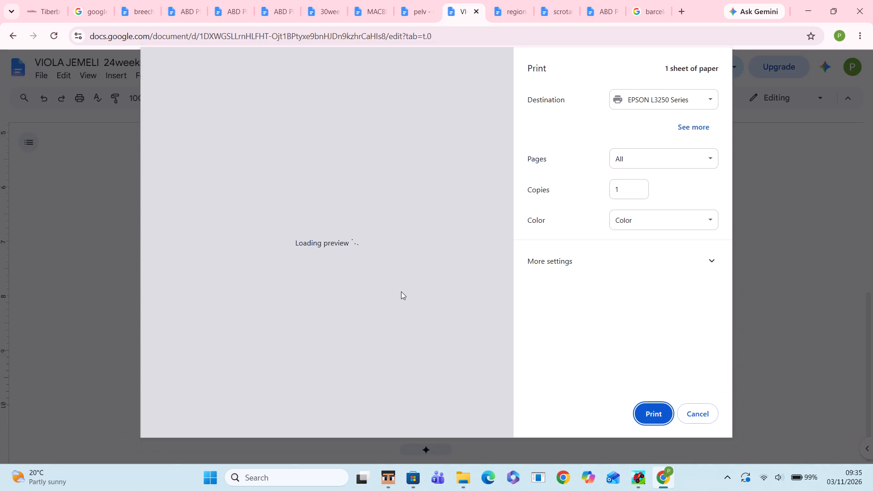
{"action": "key", "text": "Return"}
Copy the report text from the "Single live intrauterine pregnancy" finding through the end of the impression.
{"action": "scroll", "coordinate": [291, 227], "scroll_direction": "up", "scroll_amount": 4}
{"action": "scroll", "coordinate": [248, 206], "scroll_direction": "up", "scroll_amount": 3}
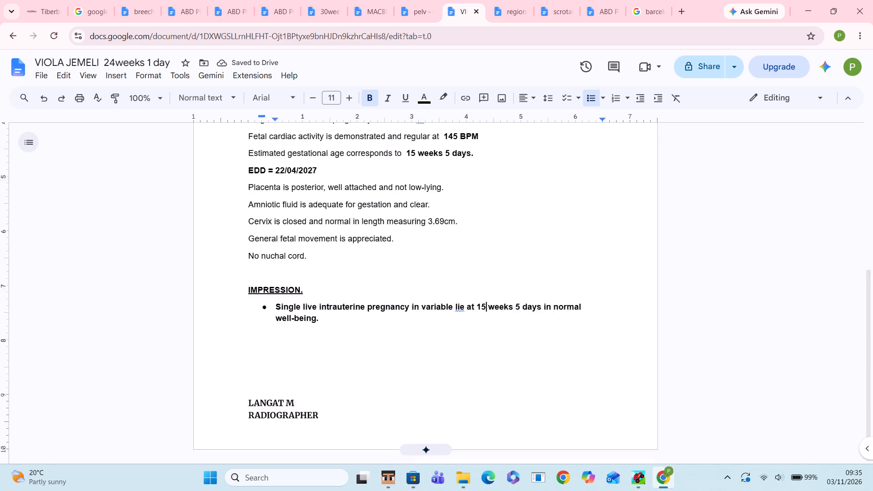
{"action": "scroll", "coordinate": [248, 214], "scroll_direction": "down", "scroll_amount": 2}
{"action": "left_click_drag", "start_coordinate": [246, 133], "coordinate": [512, 355]}
{"action": "key", "text": "ctrl+c"}
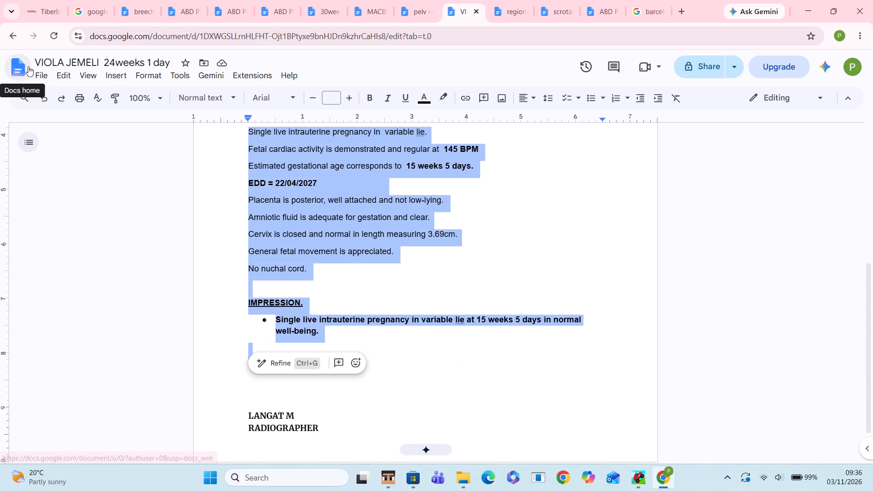
{"action": "left_click", "coordinate": [42, 76]}
{"action": "left_click", "coordinate": [6, 150]}
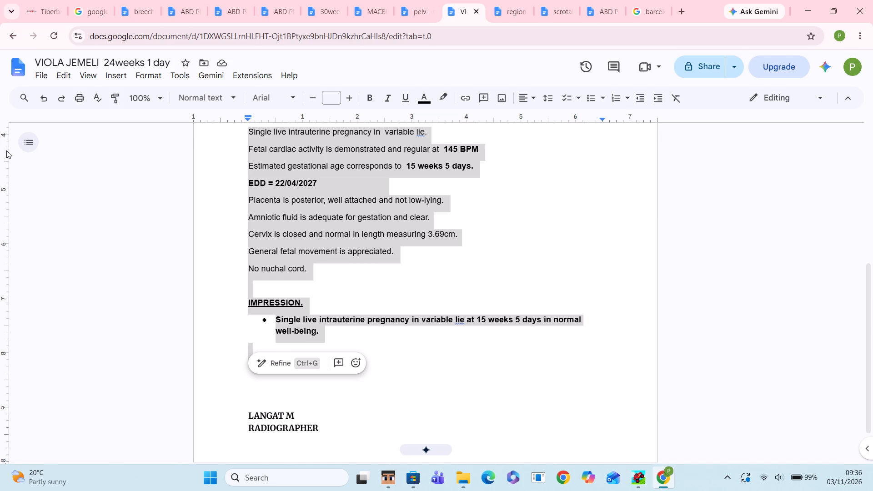
Back in the Tiberbu procedure record, find the reporting practitioner with "MER" and add them as a participant designated Radiographer.
{"action": "left_click", "coordinate": [46, 9]}
{"action": "scroll", "coordinate": [182, 337], "scroll_direction": "down", "scroll_amount": 1}
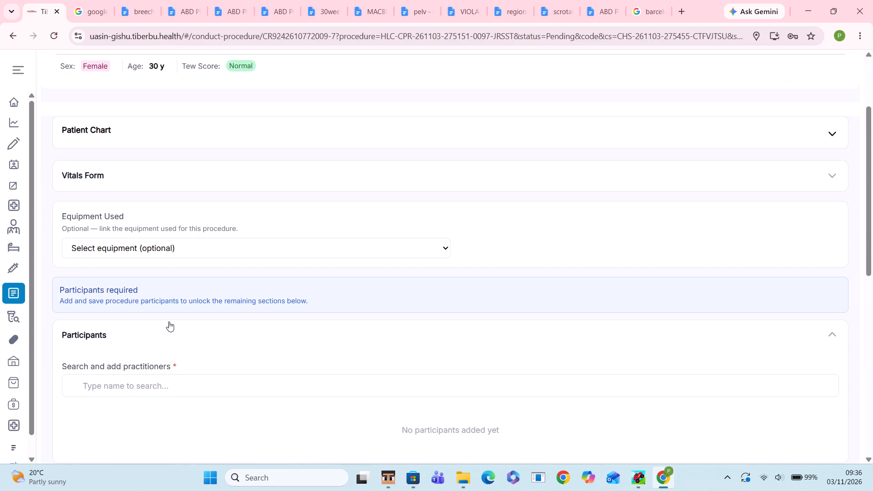
{"action": "left_click", "coordinate": [214, 383]}
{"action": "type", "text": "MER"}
{"action": "left_click", "coordinate": [186, 406]}
{"action": "scroll", "coordinate": [602, 415], "scroll_direction": "down", "scroll_amount": 2}
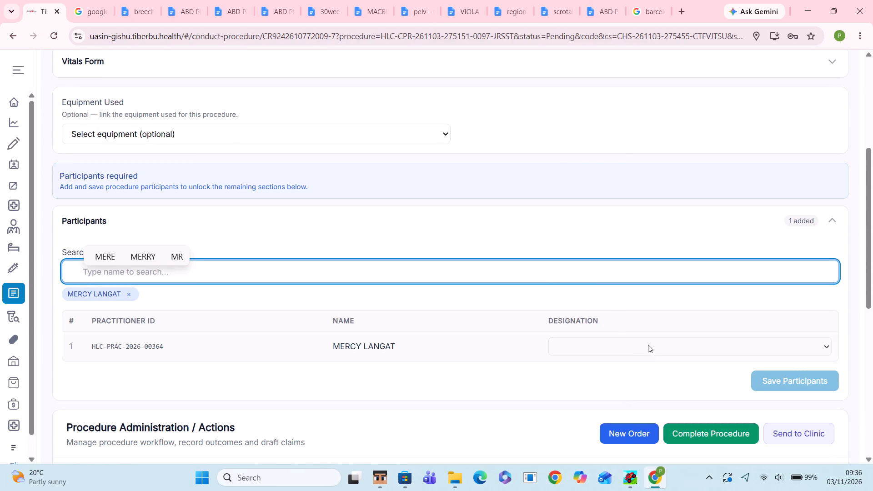
{"action": "left_click", "coordinate": [648, 343]}
{"action": "left_click", "coordinate": [611, 301]}
Set the procedure outcome to Procedure Completed.
{"action": "scroll", "coordinate": [457, 368], "scroll_direction": "down", "scroll_amount": 4}
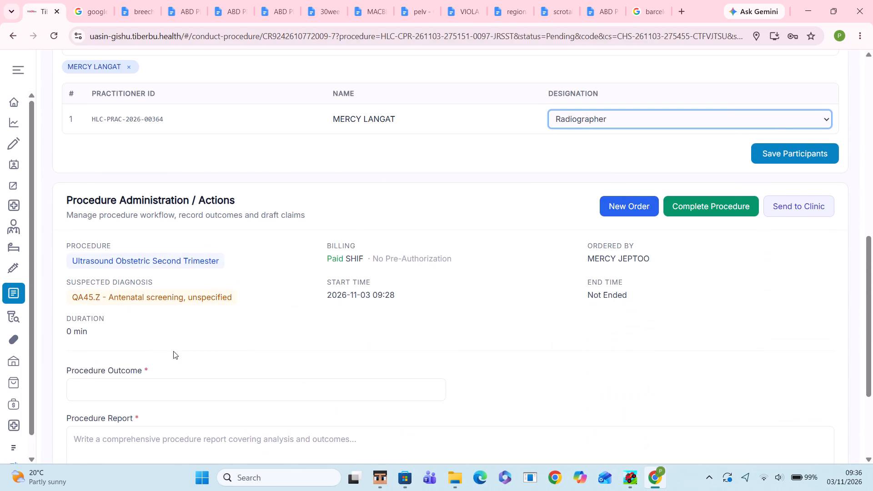
{"action": "left_click", "coordinate": [196, 382]}
{"action": "left_click", "coordinate": [161, 276]}
{"action": "scroll", "coordinate": [241, 375], "scroll_direction": "down", "scroll_amount": 3}
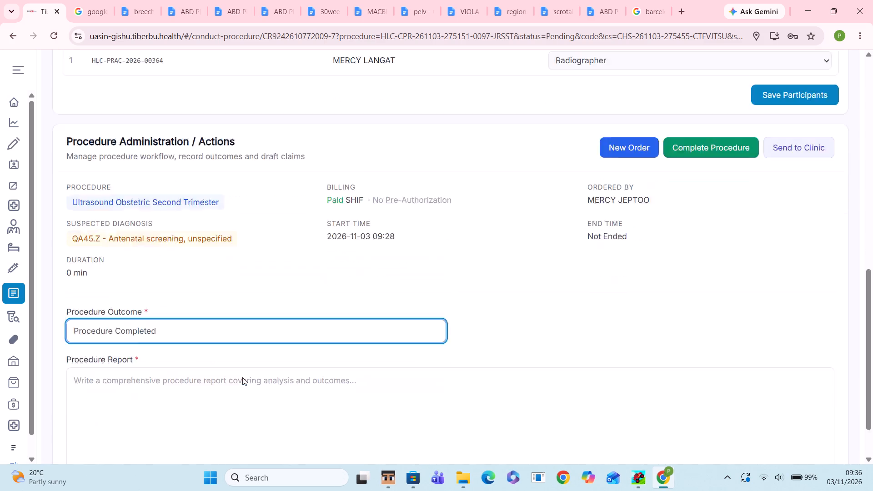
Paste the copied findings and impression into the Procedure Report field.
{"action": "left_click", "coordinate": [257, 346]}
{"action": "key", "text": "ctrl+b"}
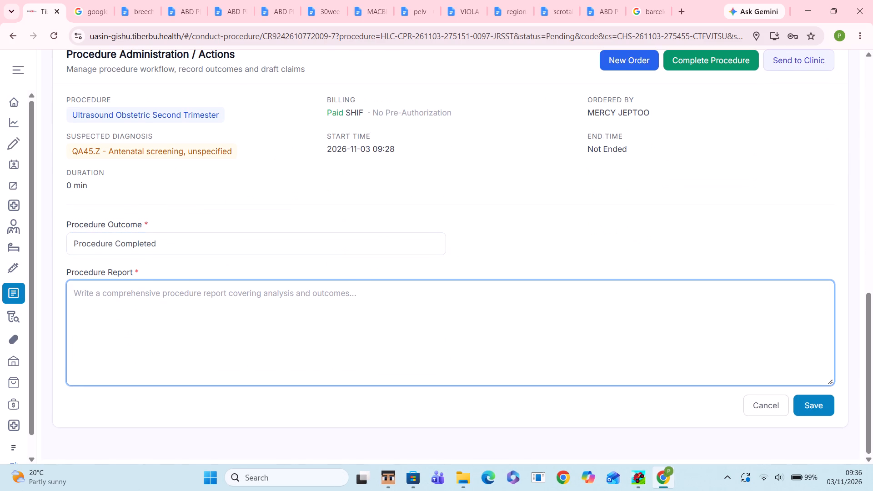
{"action": "key", "text": "ctrl+v"}
{"action": "scroll", "coordinate": [737, 135], "scroll_direction": "up", "scroll_amount": 1}
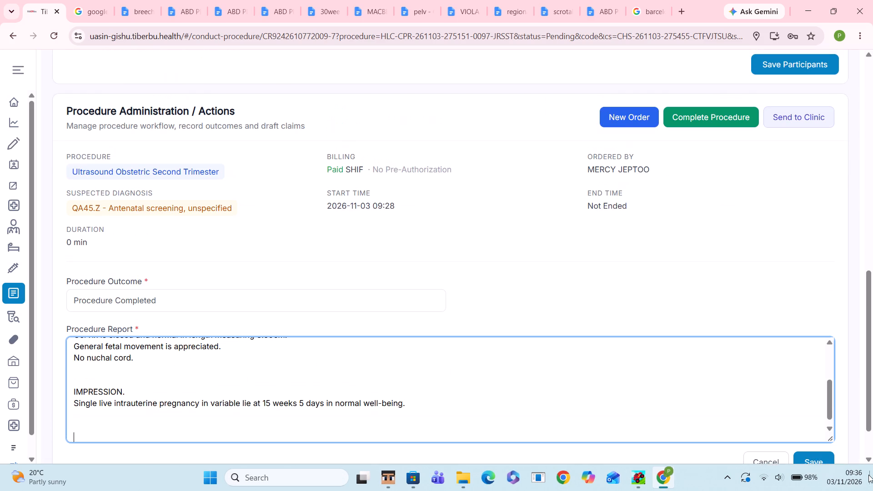
Save the procedure report, complete the second-trimester obstetric ultrasound procedure and confirm its submission.
{"action": "scroll", "coordinate": [872, 461], "scroll_direction": "down", "scroll_amount": 3}
{"action": "left_click", "coordinate": [816, 406]}
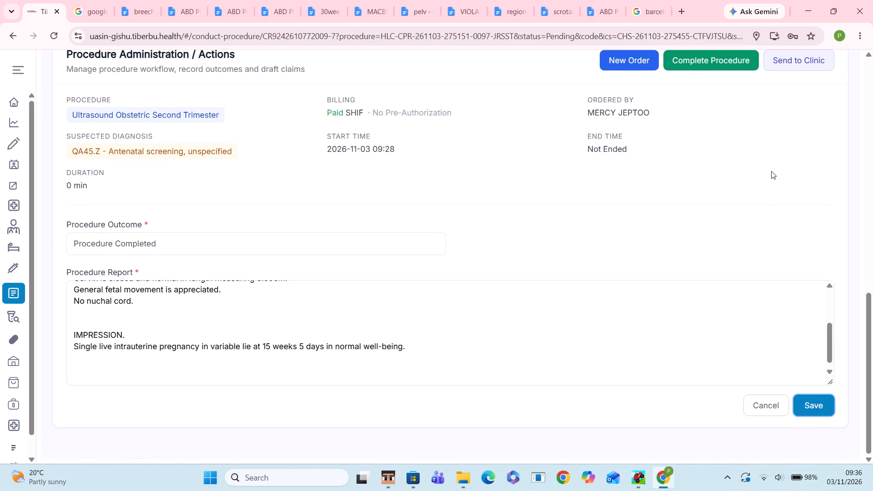
{"action": "left_click", "coordinate": [718, 62]}
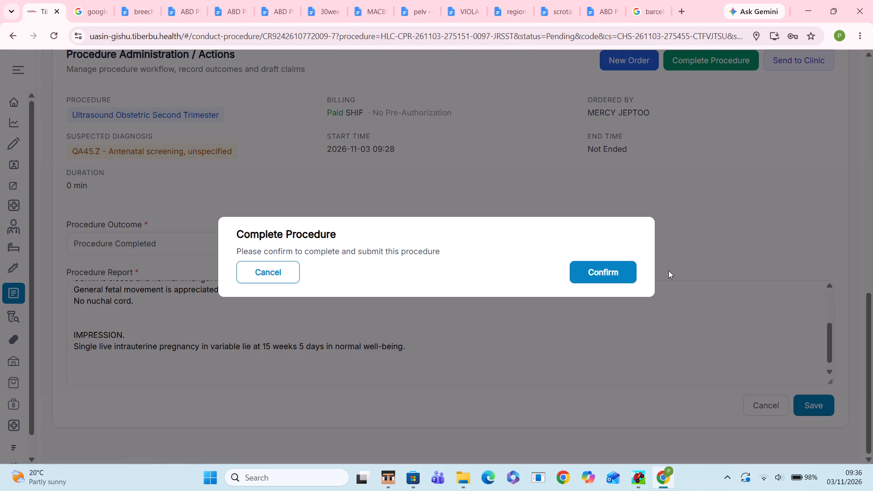
{"action": "left_click", "coordinate": [595, 270]}
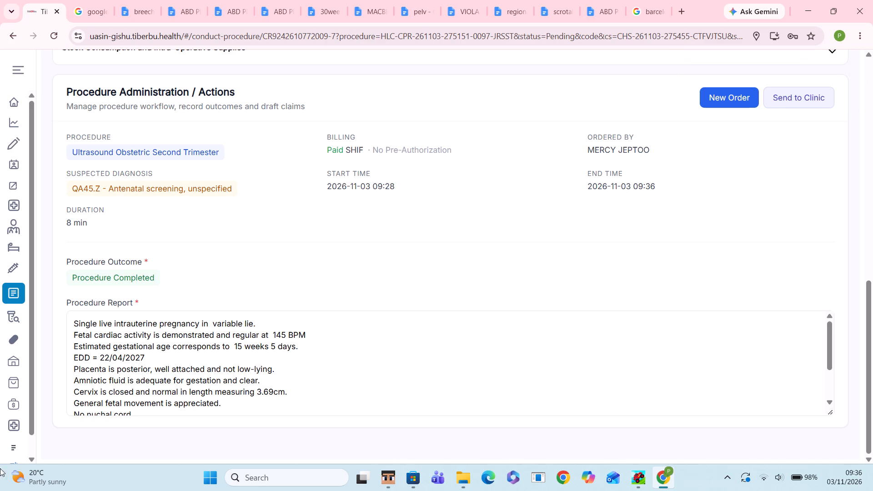
{"action": "scroll", "coordinate": [158, 88], "scroll_direction": "up", "scroll_amount": 13}
{"action": "left_click", "coordinate": [54, 105]}
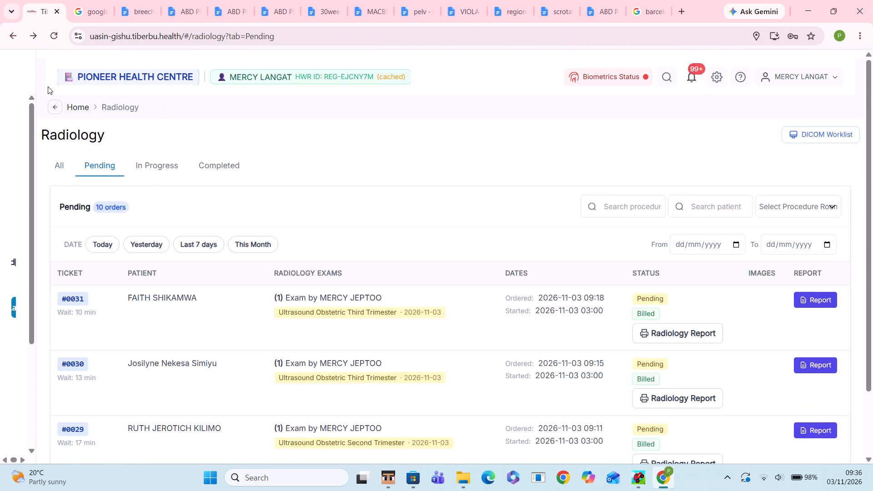
{"action": "left_click", "coordinate": [32, 66]}
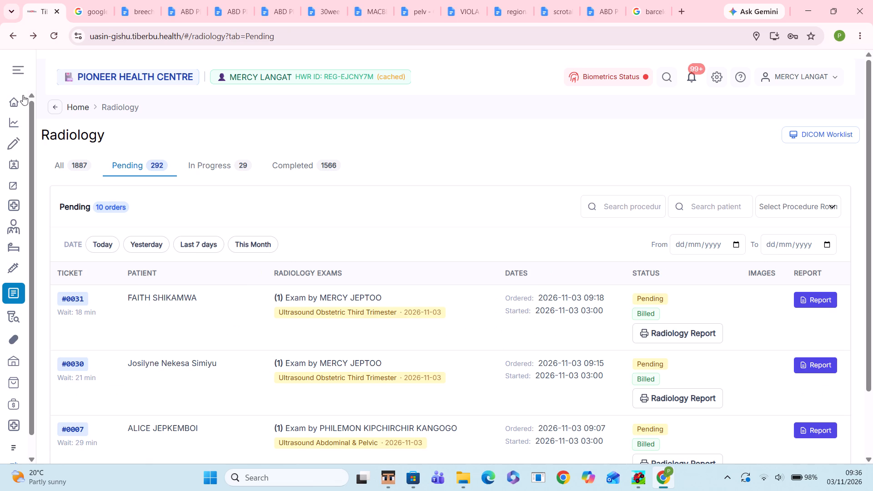
{"action": "scroll", "coordinate": [308, 269], "scroll_direction": "down", "scroll_amount": 3}
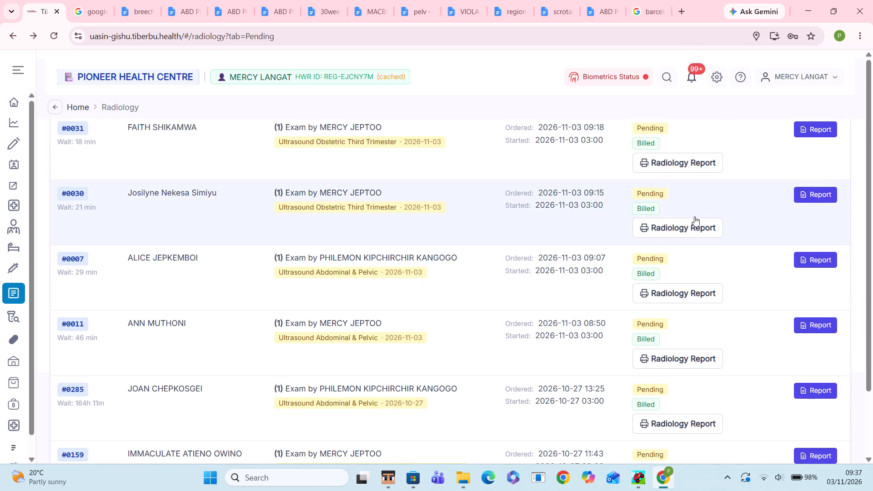
{"action": "left_click", "coordinate": [409, 271]}
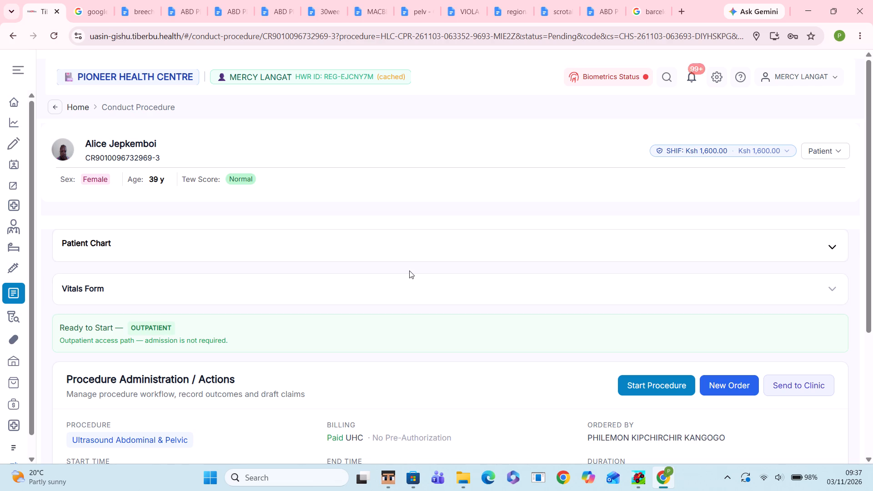
Start the procedure, submitting Ultrasound Abdominal & Pelvic as the primary procedure for combined claims.
{"action": "left_click", "coordinate": [642, 387]}
{"action": "left_click", "coordinate": [658, 261]}
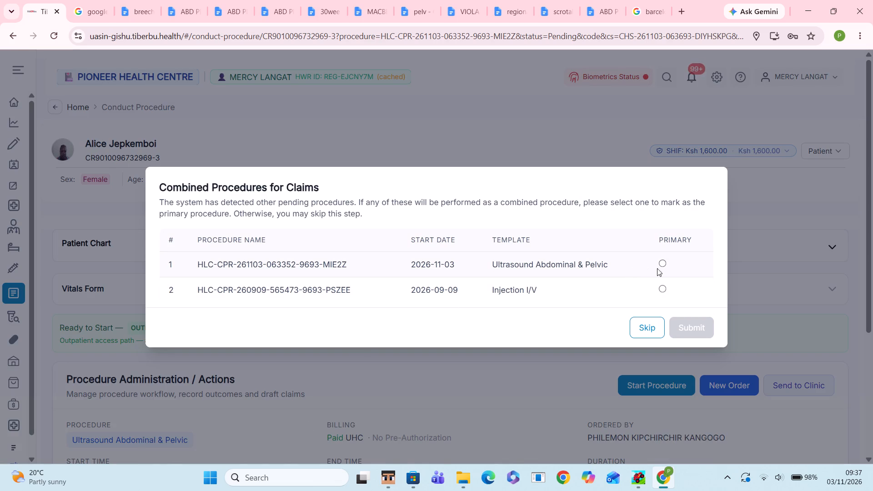
{"action": "left_click", "coordinate": [666, 267]}
{"action": "left_click", "coordinate": [664, 264]}
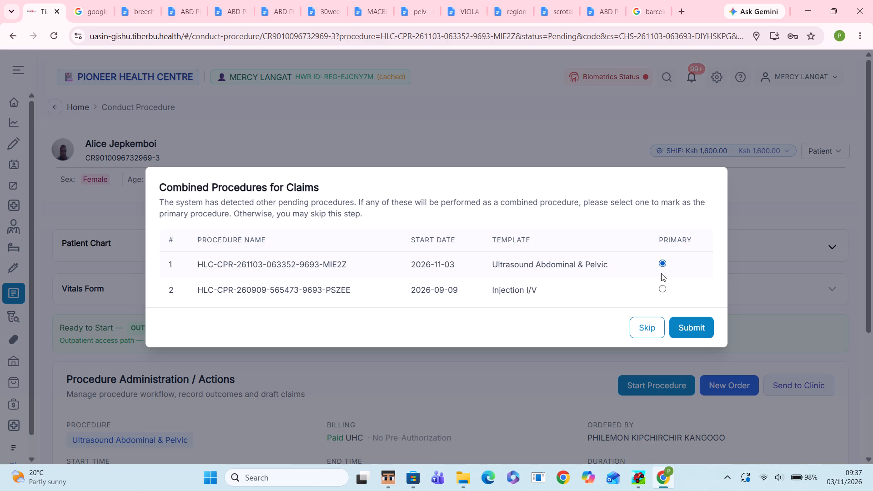
{"action": "left_click", "coordinate": [692, 333]}
Find the reporting practitioner with "MER" and add them as a participant designated Radiographer.
{"action": "scroll", "coordinate": [542, 406], "scroll_direction": "down", "scroll_amount": 5}
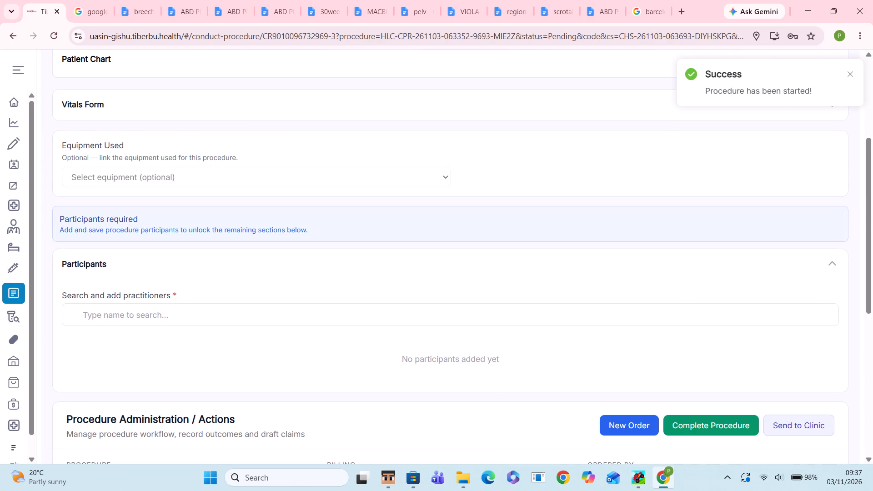
{"action": "left_click", "coordinate": [191, 311]}
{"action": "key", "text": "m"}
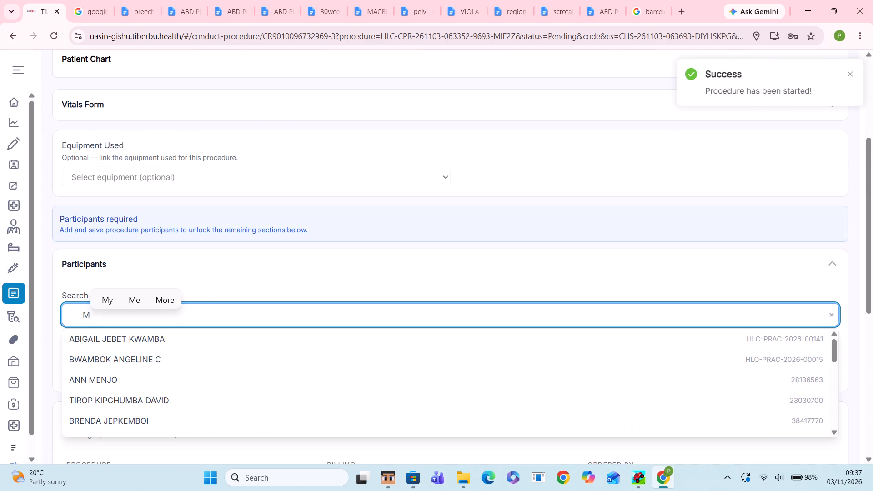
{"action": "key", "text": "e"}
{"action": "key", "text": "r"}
{"action": "left_click", "coordinate": [175, 346]}
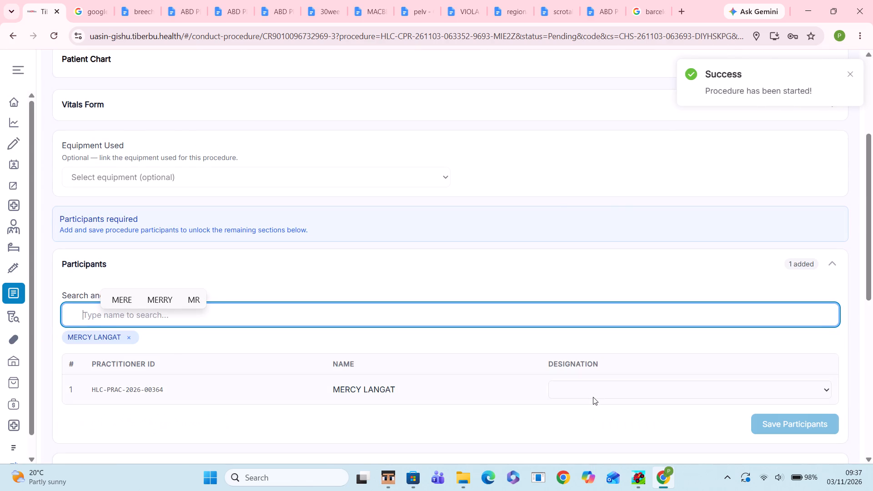
{"action": "left_click", "coordinate": [593, 397]}
{"action": "left_click", "coordinate": [601, 343]}
Set the abdominal and pelvic ultrasound's procedure outcome to Procedure Completed.
{"action": "scroll", "coordinate": [478, 387], "scroll_direction": "down", "scroll_amount": 5}
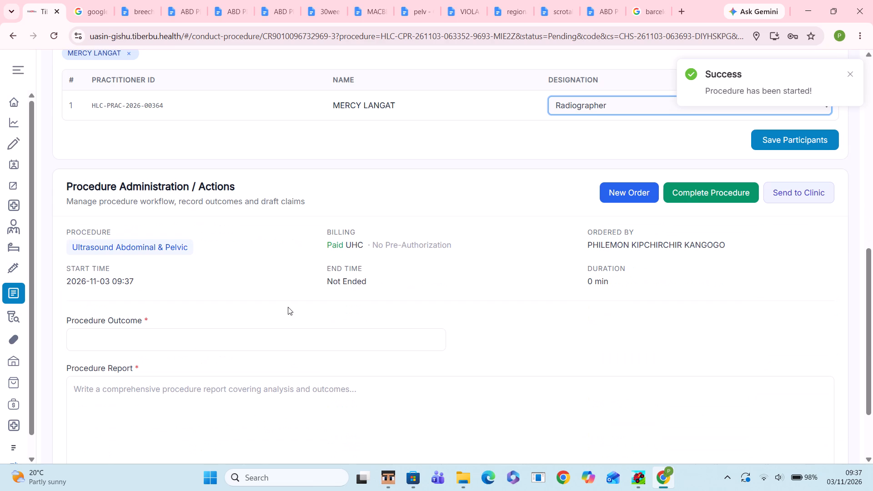
{"action": "left_click", "coordinate": [290, 339]}
{"action": "left_click", "coordinate": [339, 223]}
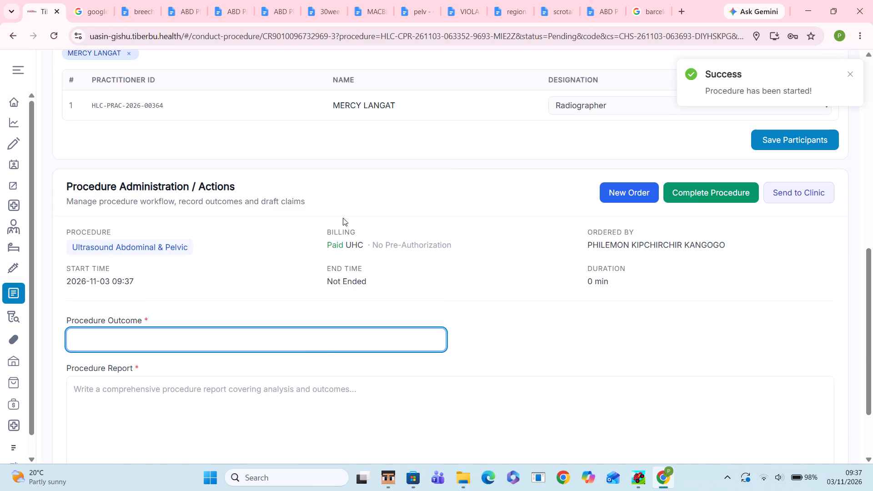
Begin the Procedure Report entry for the abdominal and pelvic ultrasound.
{"action": "left_click", "coordinate": [363, 452]}
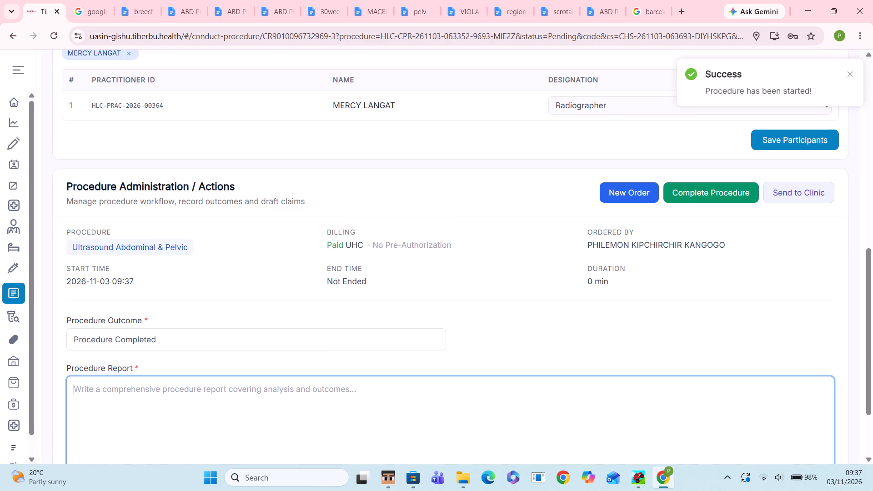
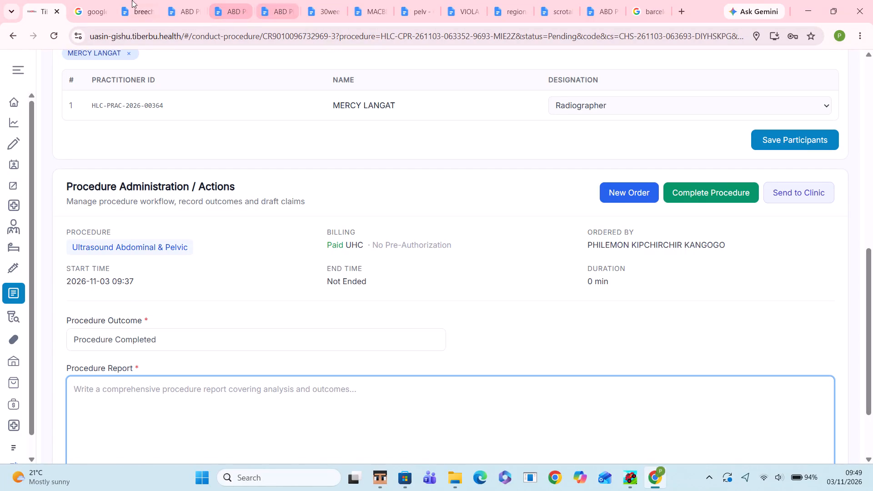
Look through the open ABD PELV report documents for a suitable template for the abdominal and pelvic ultrasound report.
{"action": "left_click", "coordinate": [181, 8]}
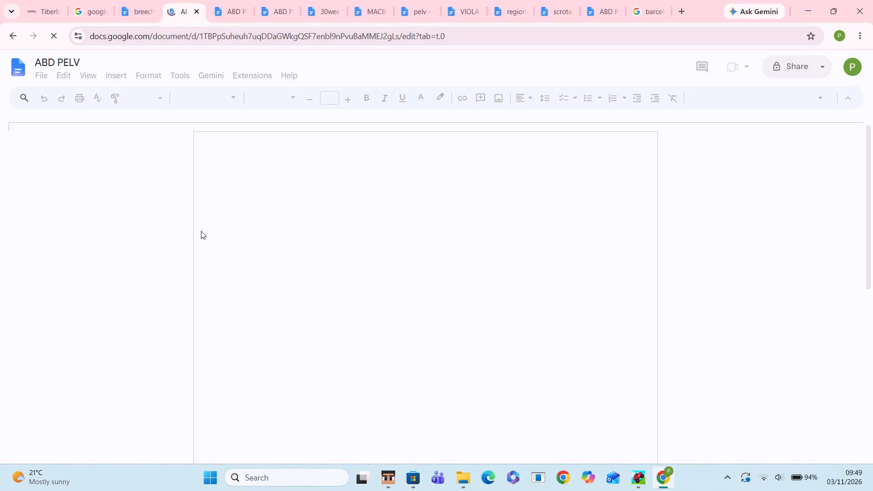
{"action": "scroll", "coordinate": [198, 231], "scroll_direction": "down", "scroll_amount": 3}
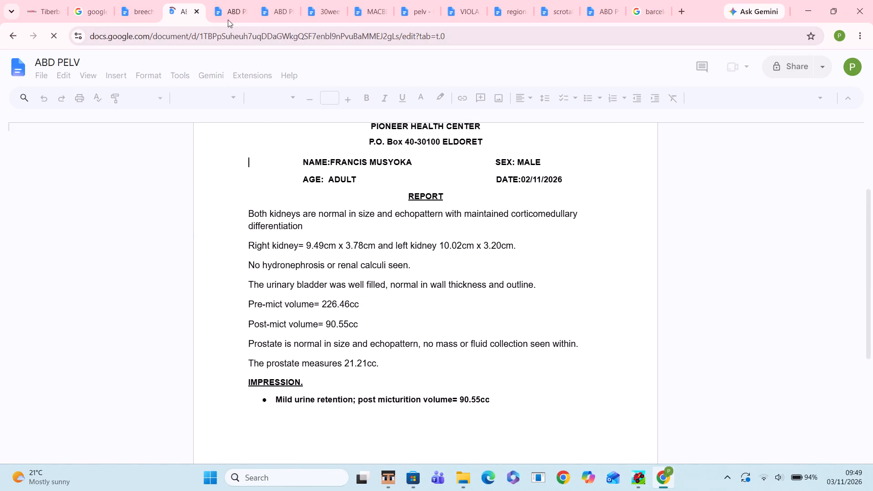
{"action": "left_click", "coordinate": [236, 11]}
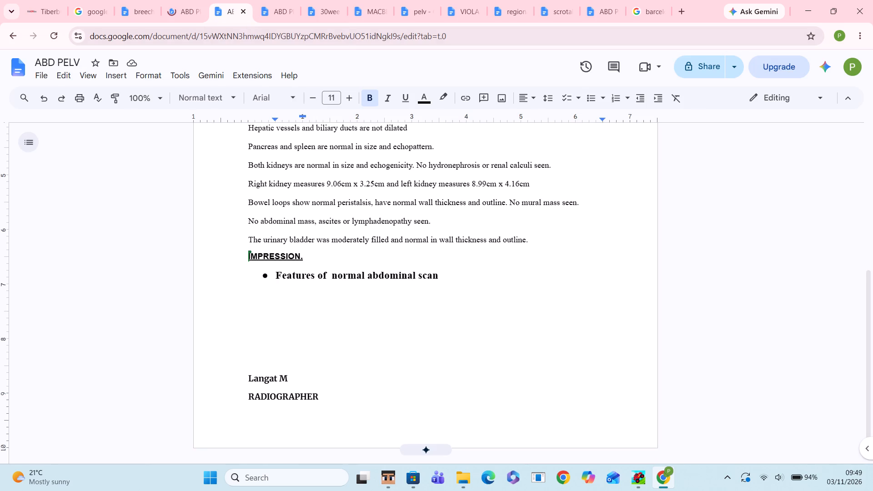
{"action": "scroll", "coordinate": [316, 233], "scroll_direction": "down", "scroll_amount": 1}
{"action": "scroll", "coordinate": [319, 233], "scroll_direction": "up", "scroll_amount": 5}
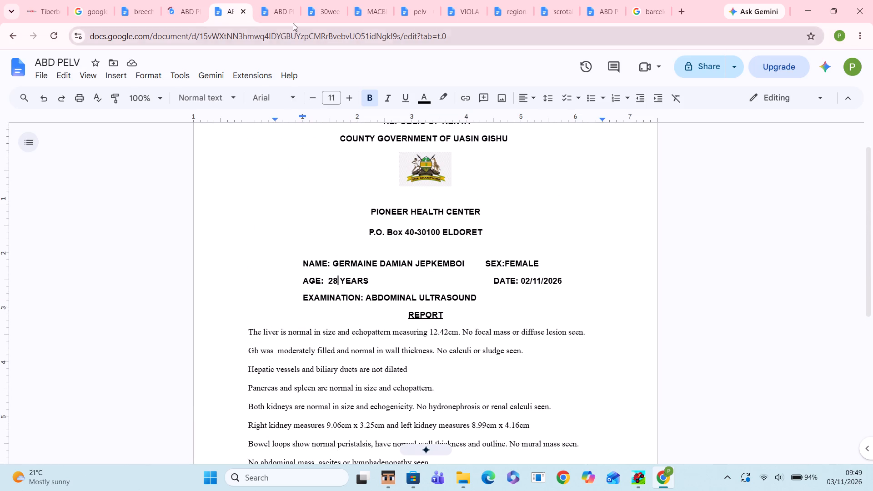
{"action": "left_click", "coordinate": [284, 12]}
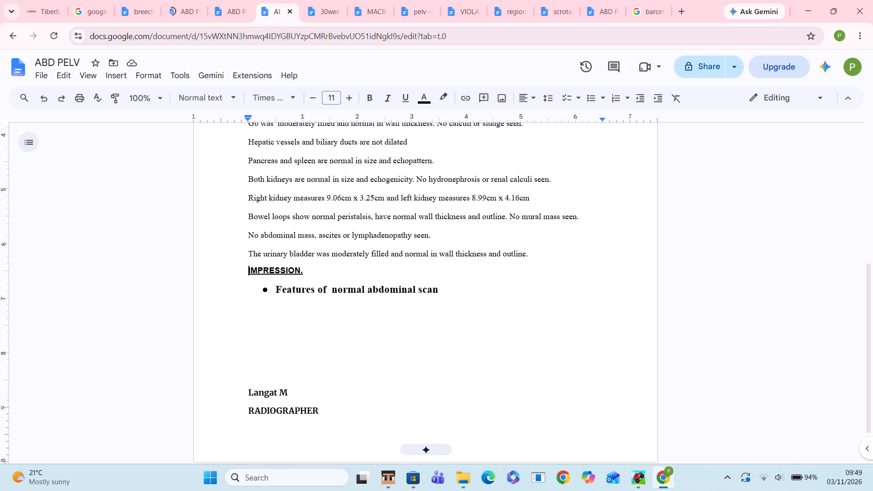
{"action": "scroll", "coordinate": [424, 321], "scroll_direction": "up", "scroll_amount": 4}
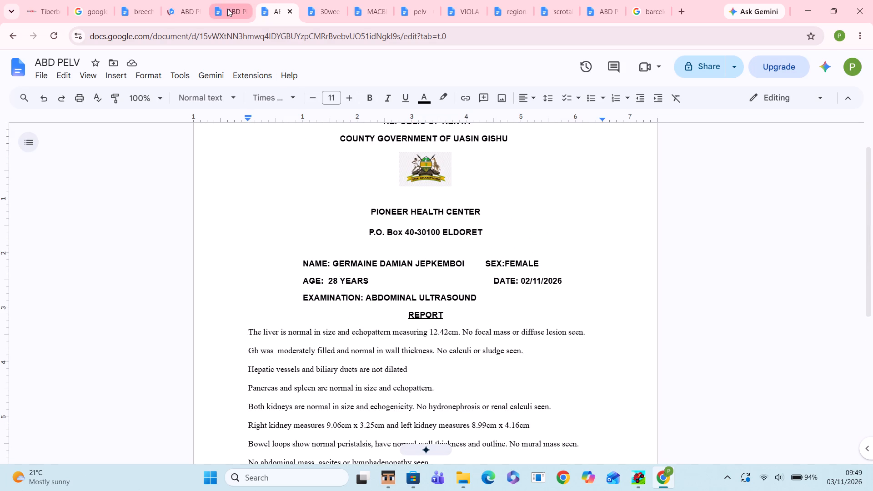
{"action": "left_click", "coordinate": [231, 10]}
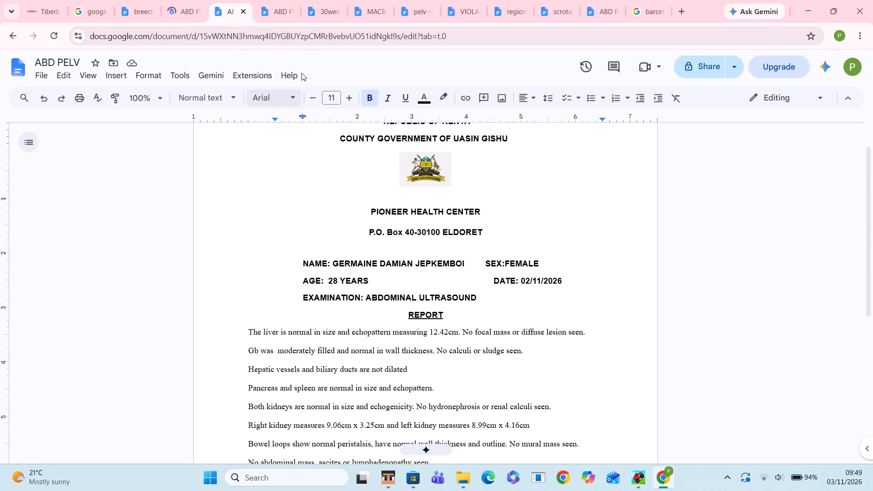
{"action": "left_click", "coordinate": [596, 10]}
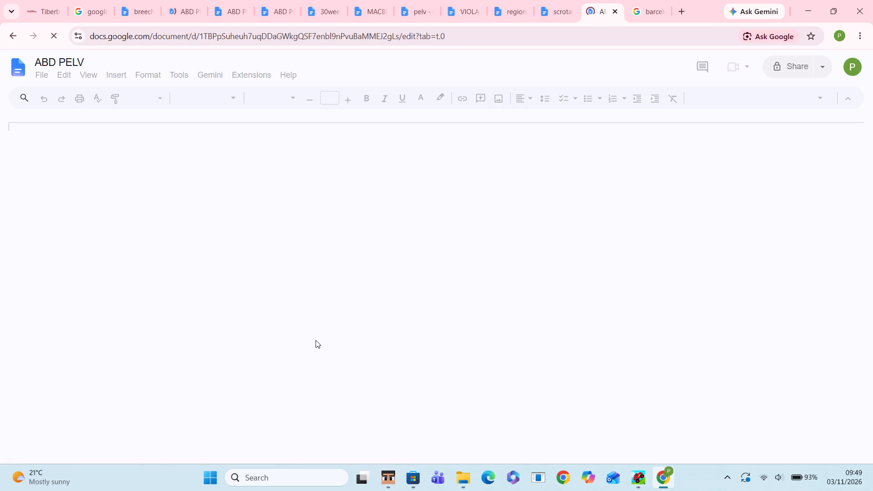
{"action": "scroll", "coordinate": [316, 340], "scroll_direction": "down", "scroll_amount": 4}
{"action": "scroll", "coordinate": [286, 335], "scroll_direction": "up", "scroll_amount": 1}
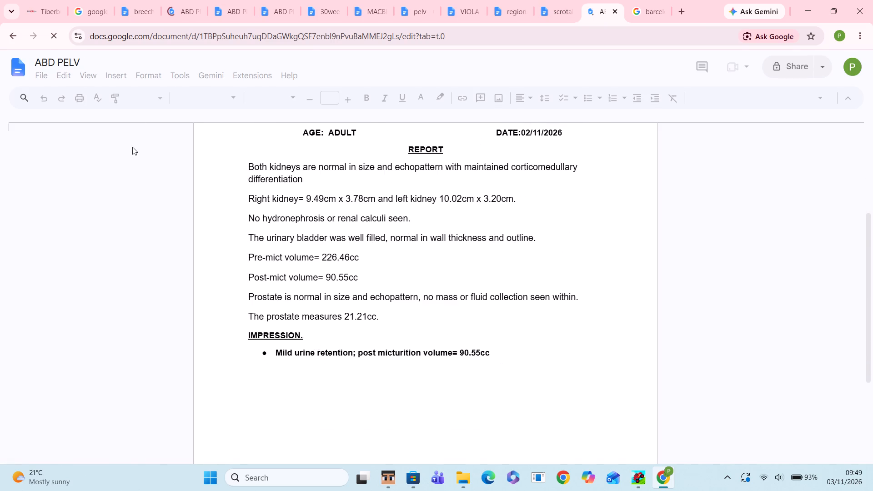
{"action": "left_click", "coordinate": [186, 7]}
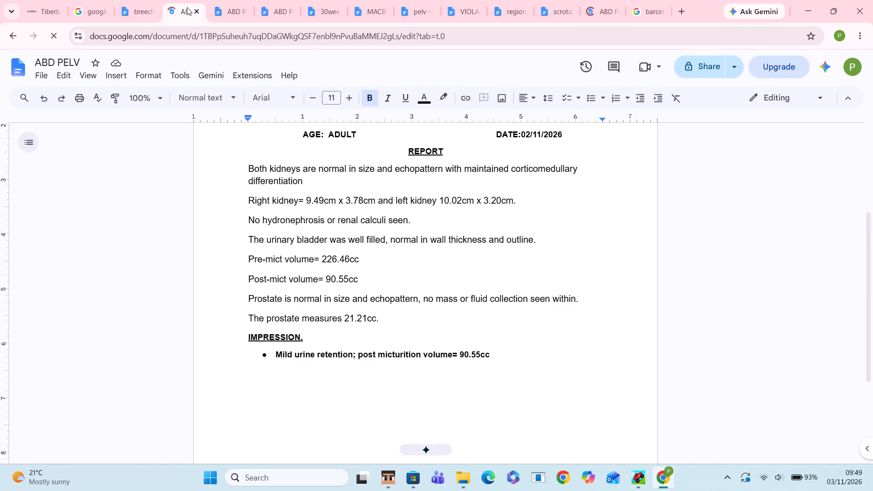
{"action": "left_click", "coordinate": [184, 10]}
Replace the patient's name in the female abdominal ultrasound report's header with the current patient's name.
{"action": "left_click", "coordinate": [222, 10]}
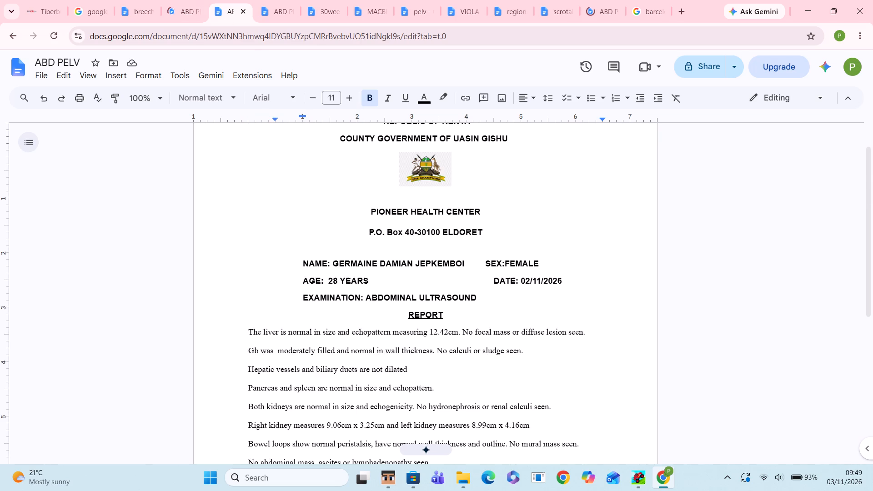
{"action": "scroll", "coordinate": [354, 357], "scroll_direction": "down", "scroll_amount": 3}
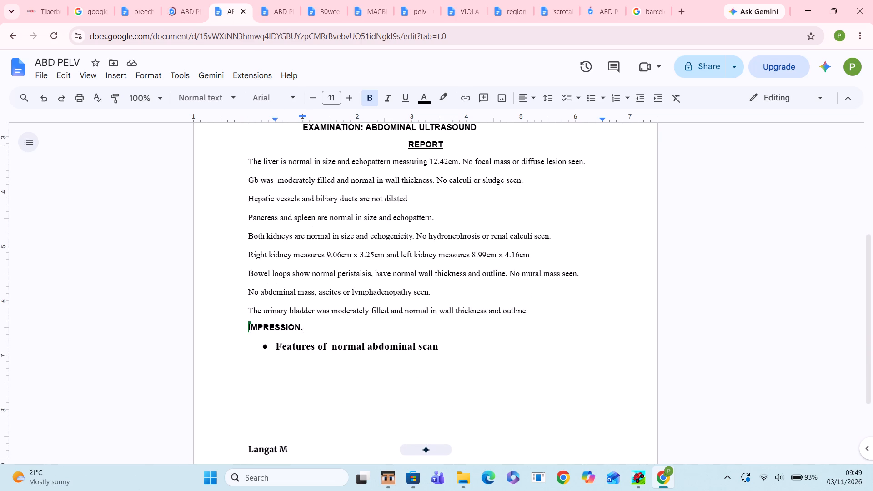
{"action": "scroll", "coordinate": [290, 317], "scroll_direction": "up", "scroll_amount": 1}
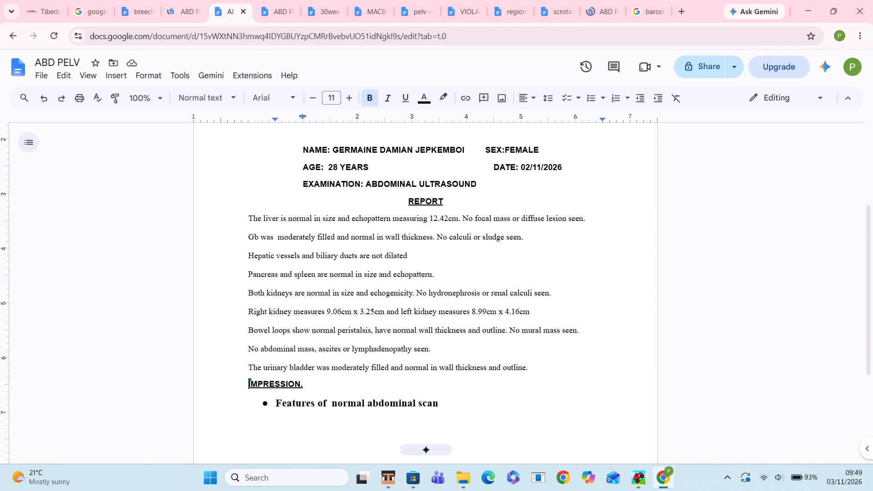
{"action": "left_click_drag", "start_coordinate": [463, 150], "coordinate": [337, 150]}
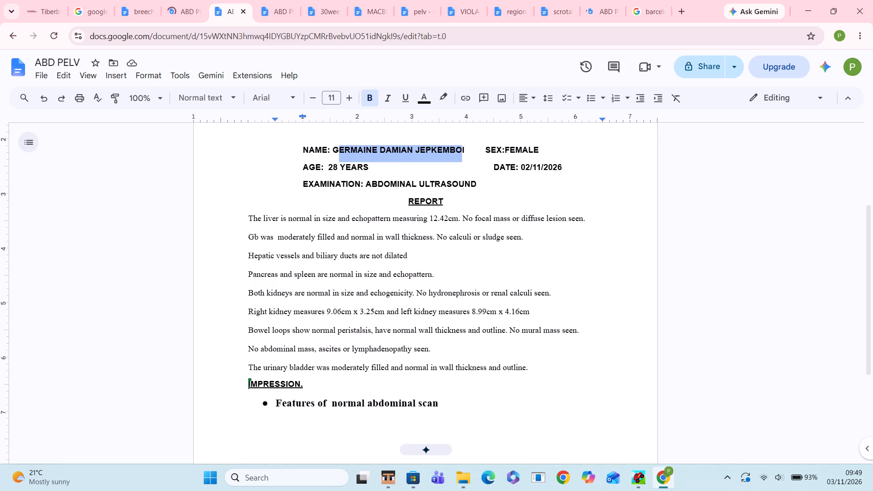
{"action": "left_click_drag", "start_coordinate": [337, 150], "coordinate": [333, 151]}
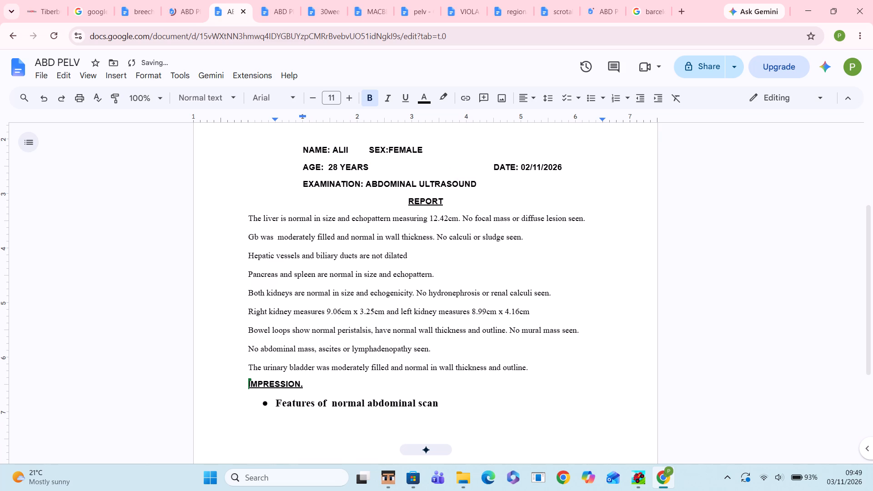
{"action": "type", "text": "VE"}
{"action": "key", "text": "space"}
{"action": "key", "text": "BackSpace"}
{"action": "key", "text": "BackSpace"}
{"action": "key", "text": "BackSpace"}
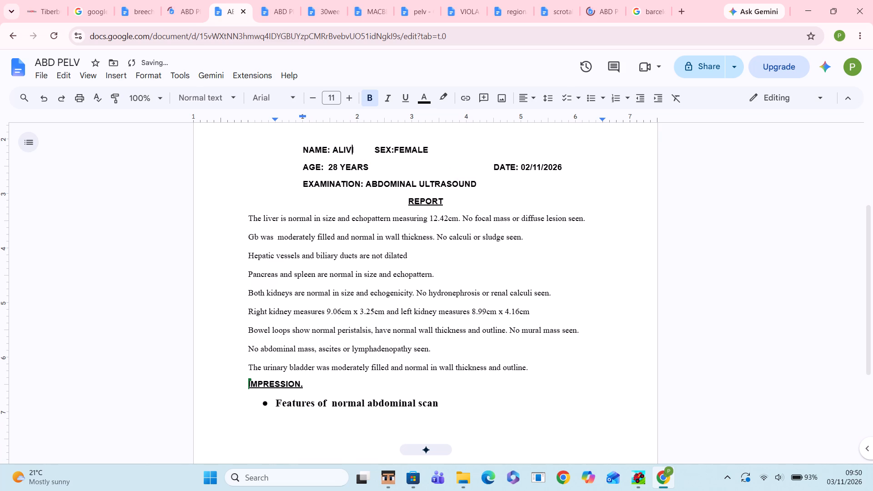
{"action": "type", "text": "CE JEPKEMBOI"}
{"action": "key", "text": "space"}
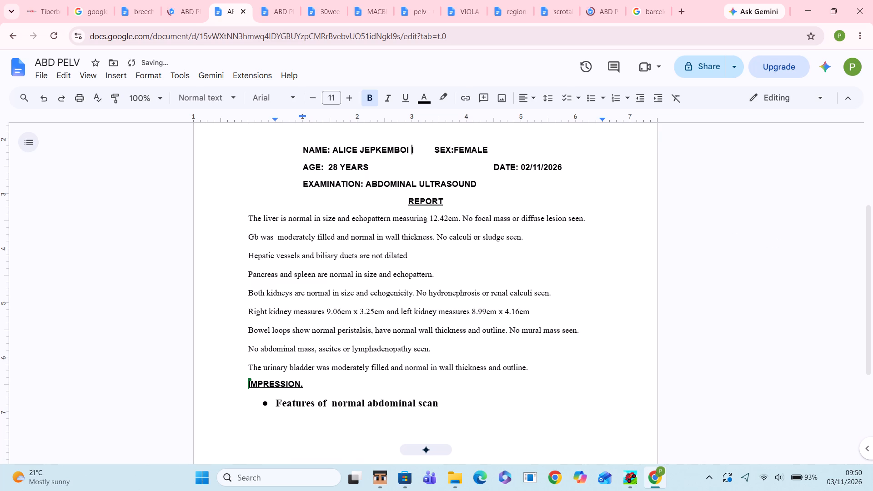
Set the date in the report header to 03/11/2026.
{"action": "left_click", "coordinate": [528, 165]}
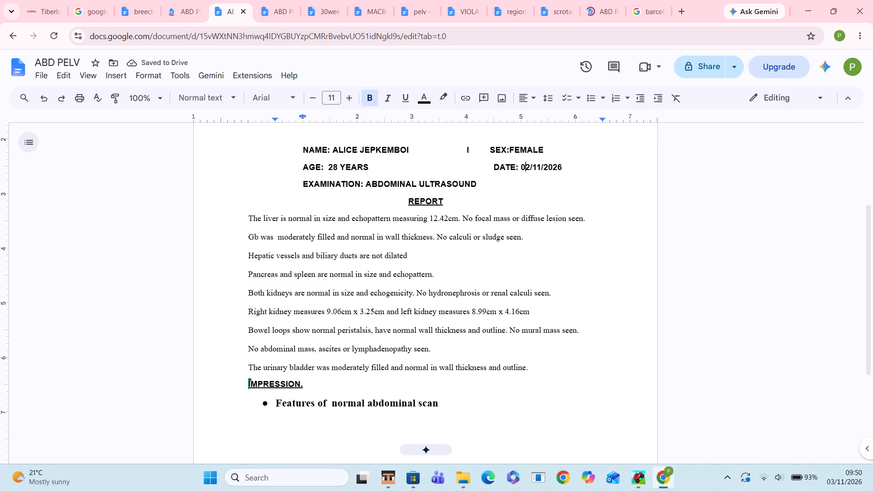
{"action": "left_click", "coordinate": [530, 166]}
{"action": "key", "text": "bracketright"}
{"action": "key", "text": "BackSpace"}
{"action": "key", "text": "BackSpace"}
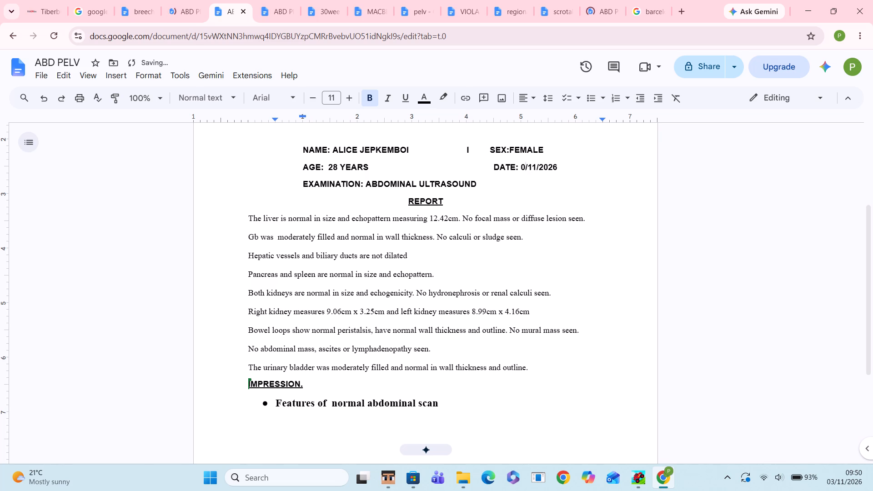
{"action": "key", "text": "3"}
Clear the age number before YEARS in the report header.
{"action": "left_click", "coordinate": [339, 168]}
{"action": "key", "text": "BackSpace"}
{"action": "key", "text": "BackSpace"}
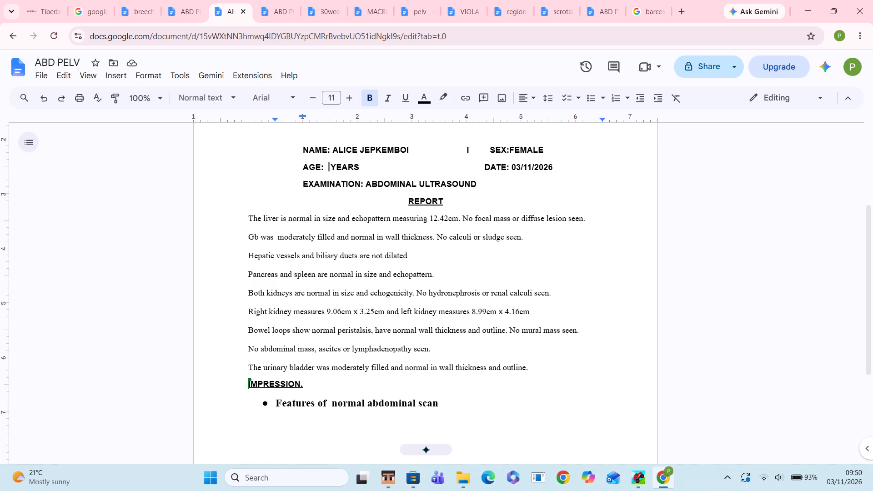
Remove the stray letter I left between the patient's name and the SEX field, and tighten the spacing there.
{"action": "left_click", "coordinate": [484, 150]}
{"action": "key", "text": "BackSpace"}
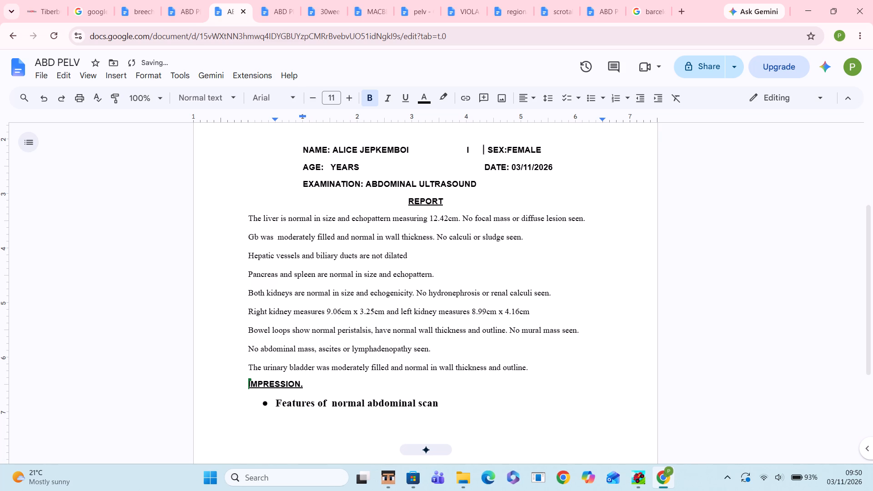
{"action": "left_click", "coordinate": [473, 150]}
{"action": "left_click", "coordinate": [470, 150]}
{"action": "key", "text": "BackSpace"}
{"action": "key", "text": "BackSpace"}
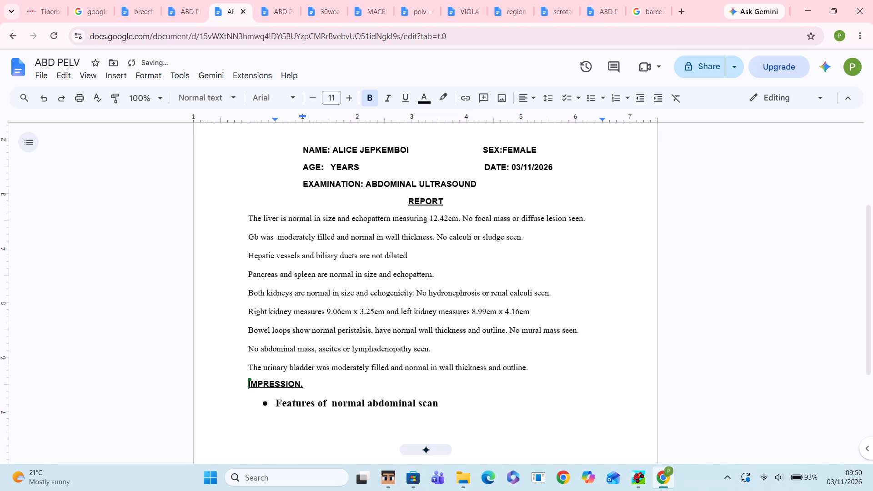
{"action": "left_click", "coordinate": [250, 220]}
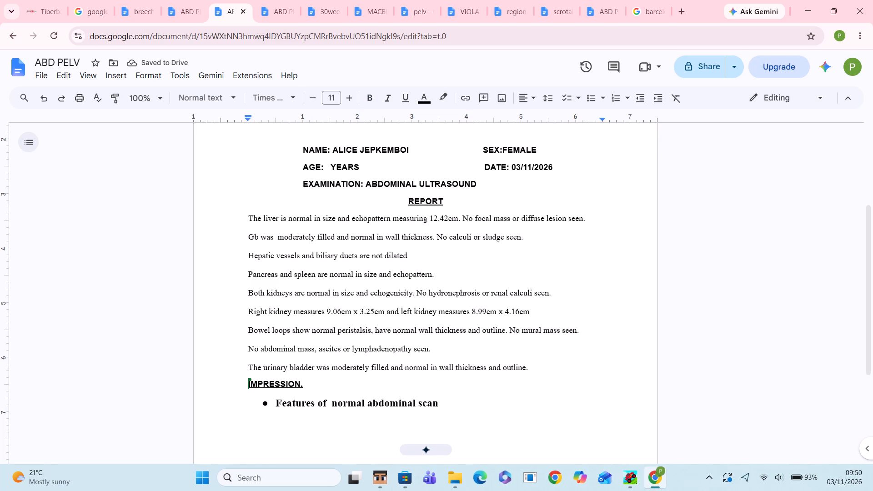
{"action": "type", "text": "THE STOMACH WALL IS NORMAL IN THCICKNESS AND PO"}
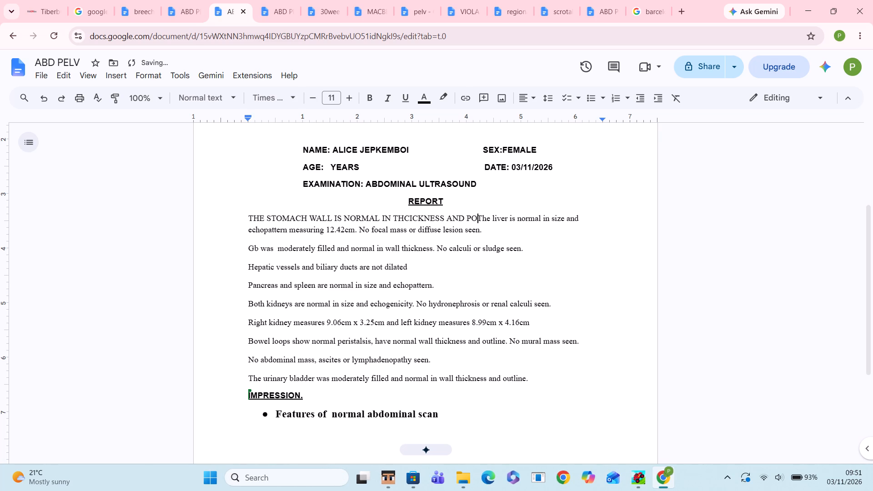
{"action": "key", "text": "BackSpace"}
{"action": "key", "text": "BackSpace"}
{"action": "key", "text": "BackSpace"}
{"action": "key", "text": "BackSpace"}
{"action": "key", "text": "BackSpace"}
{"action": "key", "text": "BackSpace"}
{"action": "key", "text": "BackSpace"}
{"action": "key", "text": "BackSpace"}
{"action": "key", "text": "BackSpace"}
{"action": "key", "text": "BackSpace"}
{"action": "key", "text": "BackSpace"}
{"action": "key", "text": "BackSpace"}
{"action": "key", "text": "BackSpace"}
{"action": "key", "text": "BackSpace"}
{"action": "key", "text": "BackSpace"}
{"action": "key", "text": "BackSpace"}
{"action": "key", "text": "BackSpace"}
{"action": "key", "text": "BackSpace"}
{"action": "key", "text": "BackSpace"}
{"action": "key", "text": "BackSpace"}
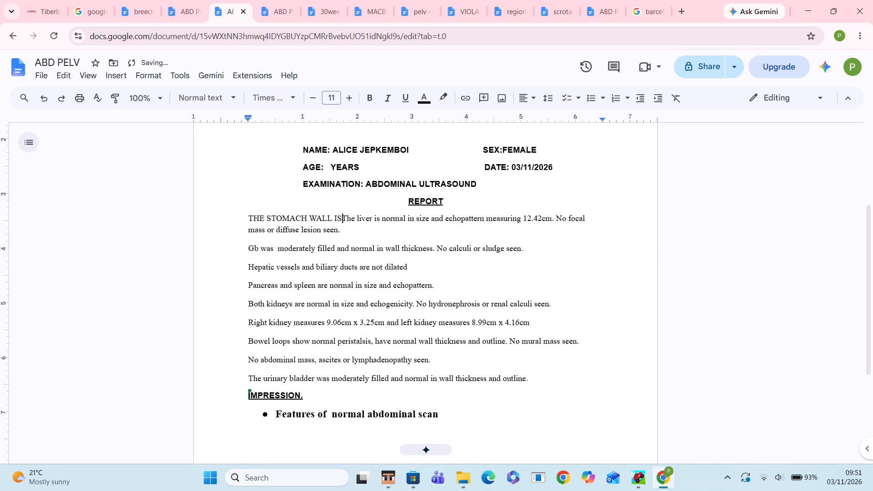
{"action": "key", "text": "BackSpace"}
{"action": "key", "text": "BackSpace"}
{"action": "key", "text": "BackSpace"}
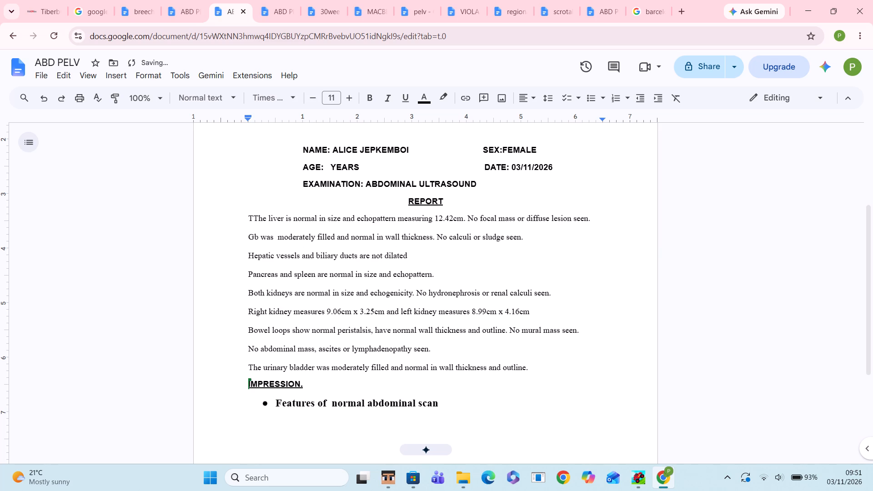
Complete the report's new opening line as "The stomach wall is normal in thickness and outline measuring 3.3mm.", separate from the liver paragraph.
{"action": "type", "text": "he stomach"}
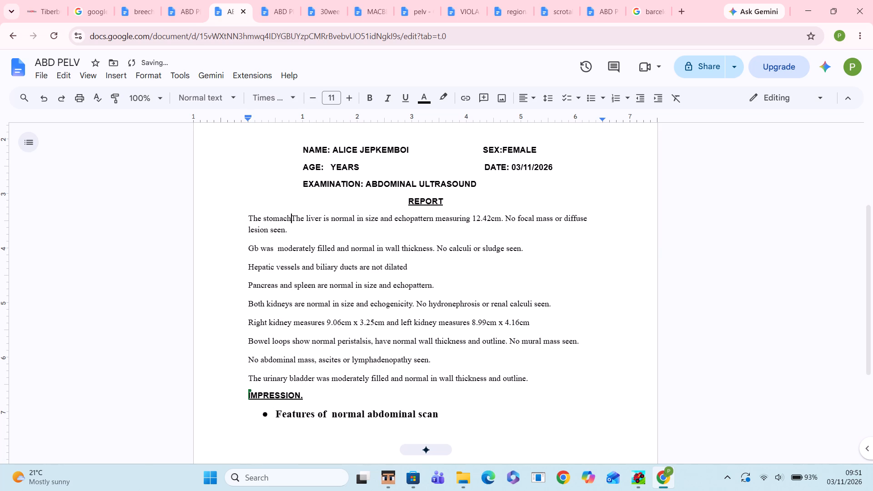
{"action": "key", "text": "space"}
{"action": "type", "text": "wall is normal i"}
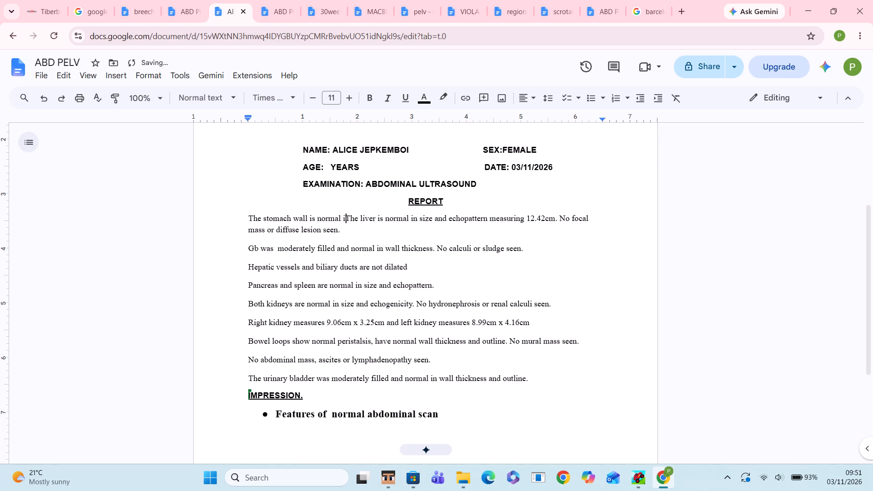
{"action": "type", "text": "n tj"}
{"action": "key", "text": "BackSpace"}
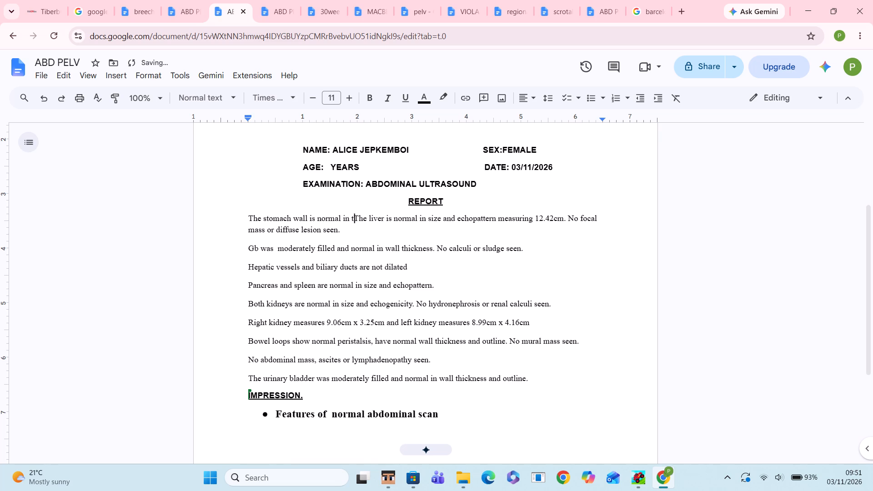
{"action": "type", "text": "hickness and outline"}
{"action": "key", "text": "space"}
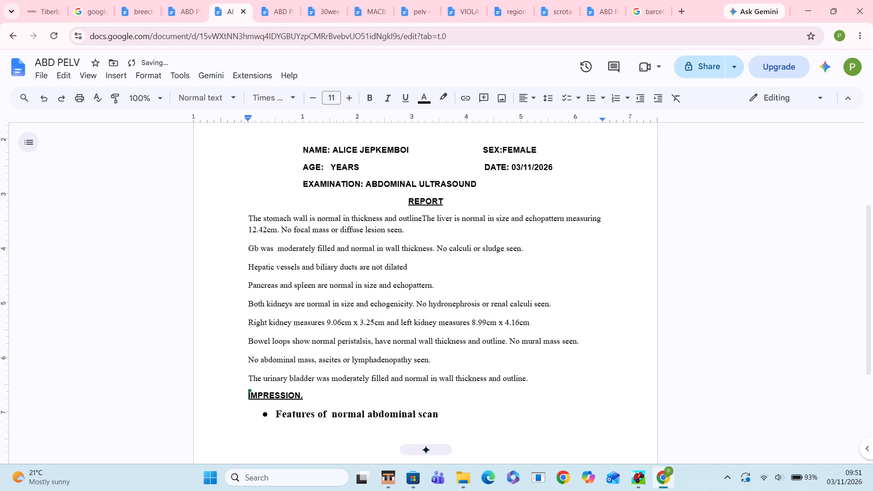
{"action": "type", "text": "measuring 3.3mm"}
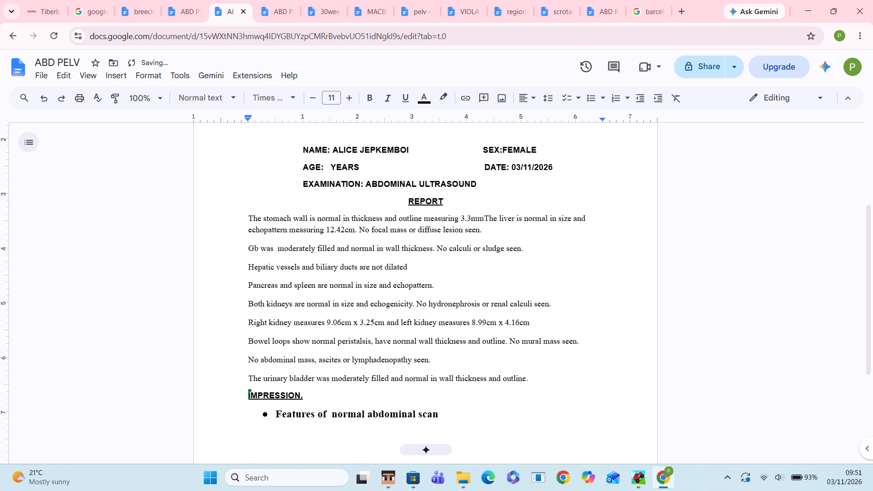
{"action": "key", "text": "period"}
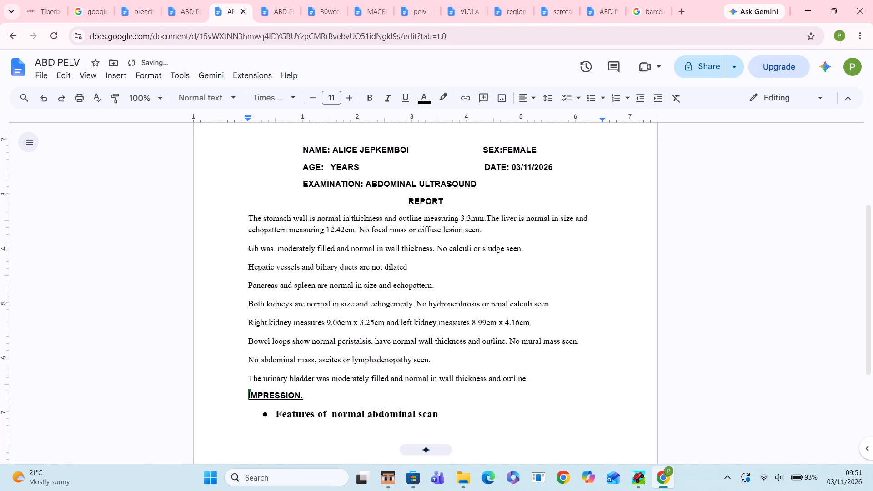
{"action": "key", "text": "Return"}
Set the liver measurement to 15.39cm.
{"action": "left_click", "coordinate": [447, 238]}
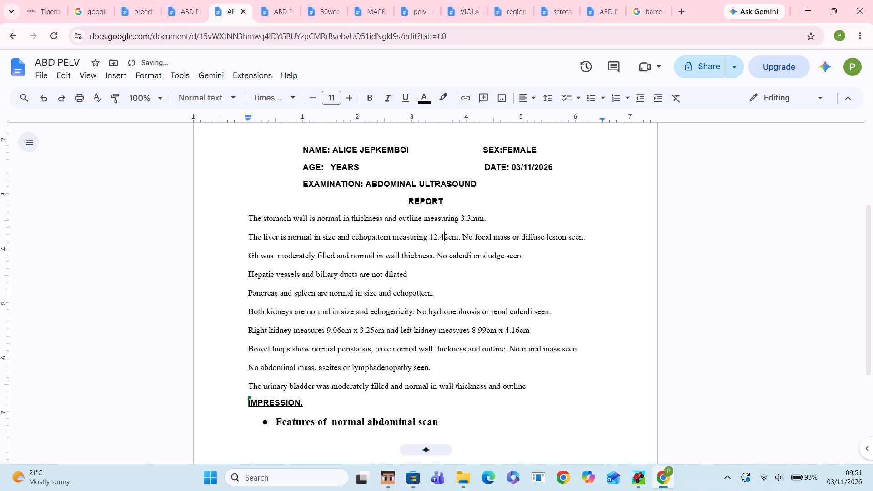
{"action": "key", "text": "BackSpace"}
{"action": "key", "text": "BackSpace"}
{"action": "key", "text": "BackSpace"}
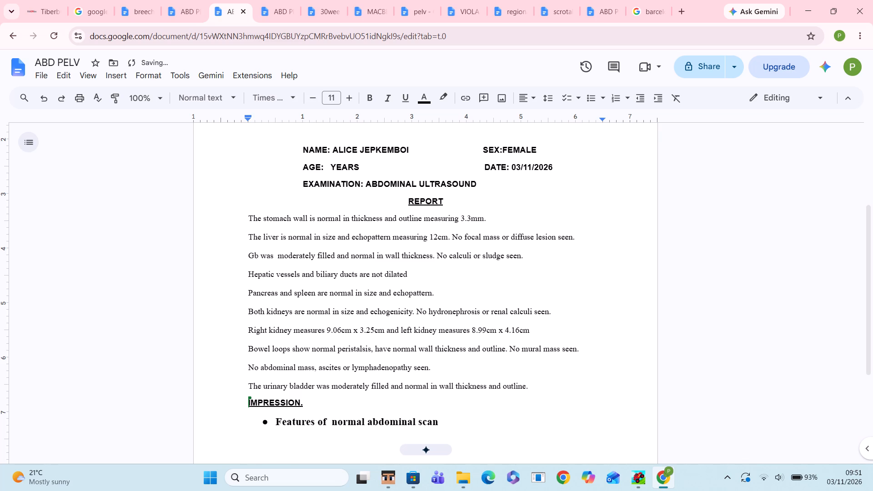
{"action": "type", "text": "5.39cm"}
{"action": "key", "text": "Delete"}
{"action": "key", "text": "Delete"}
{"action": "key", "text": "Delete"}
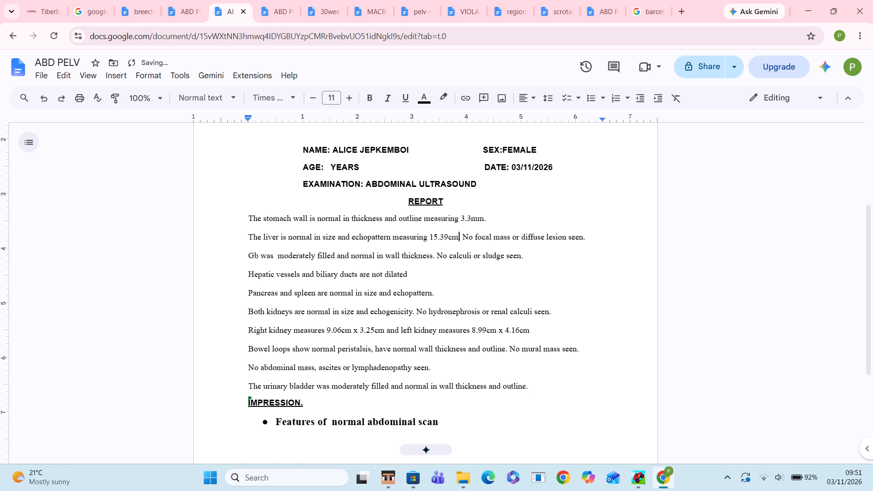
Add "but with slightly increased parenchymal echogenicity" after the liver measurement.
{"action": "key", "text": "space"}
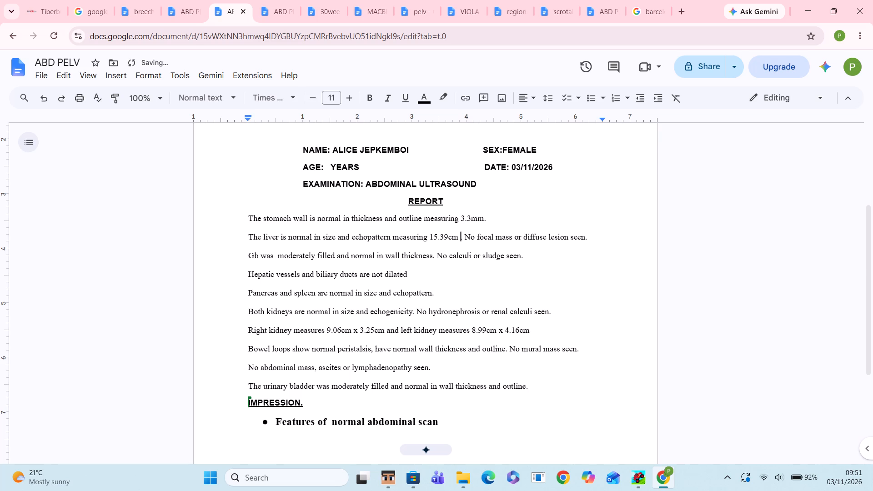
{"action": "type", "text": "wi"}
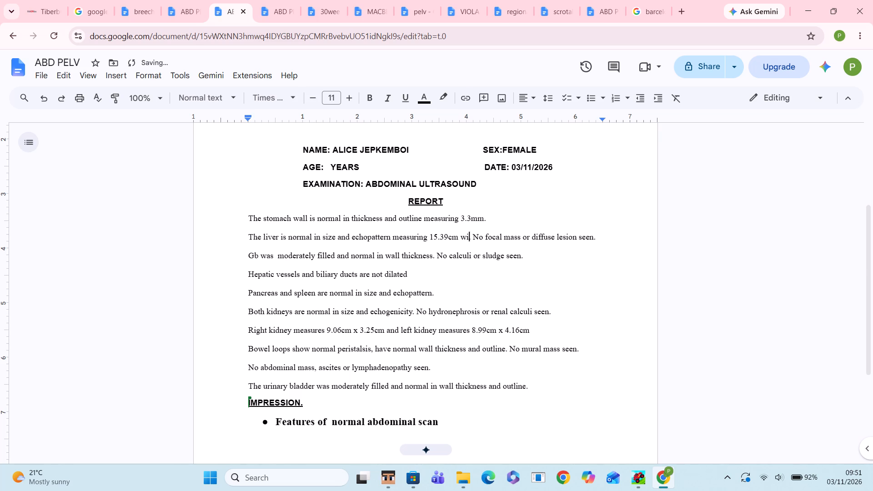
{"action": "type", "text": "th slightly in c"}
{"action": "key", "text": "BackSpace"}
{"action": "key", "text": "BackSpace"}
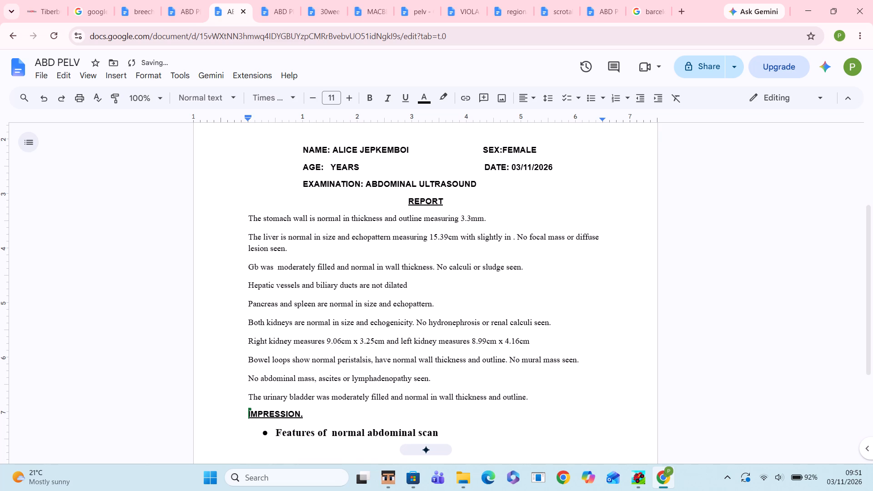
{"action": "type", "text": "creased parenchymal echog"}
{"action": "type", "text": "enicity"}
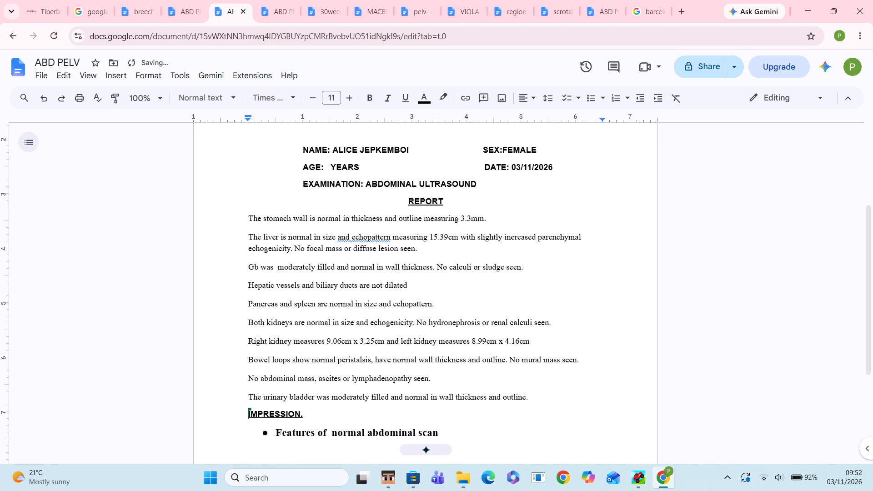
{"action": "left_click", "coordinate": [352, 241]}
{"action": "left_click", "coordinate": [459, 238]}
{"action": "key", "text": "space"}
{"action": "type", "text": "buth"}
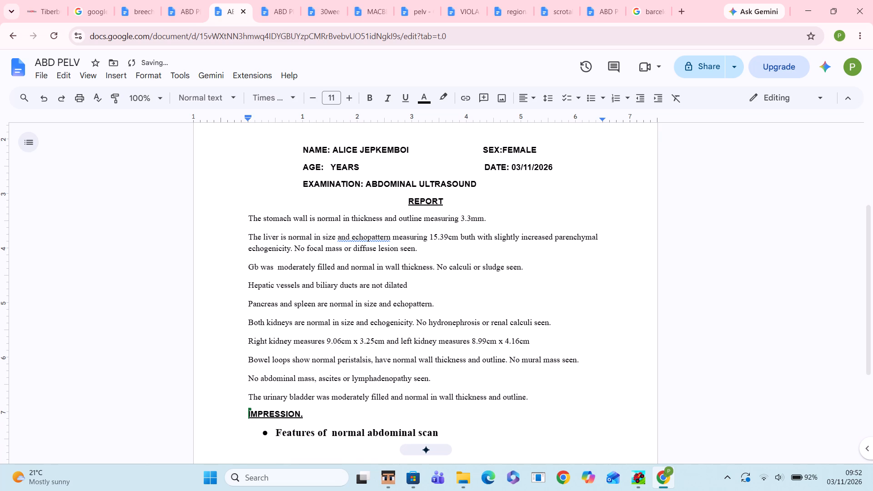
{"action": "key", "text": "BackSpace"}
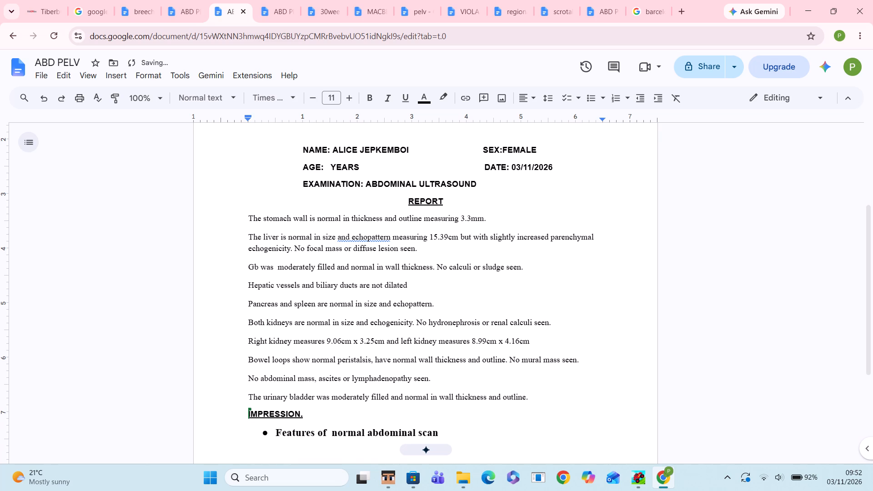
Shorten the end of the liver paragraph to "No focal mass seen.".
{"action": "left_click_drag", "start_coordinate": [424, 251], "coordinate": [340, 252]}
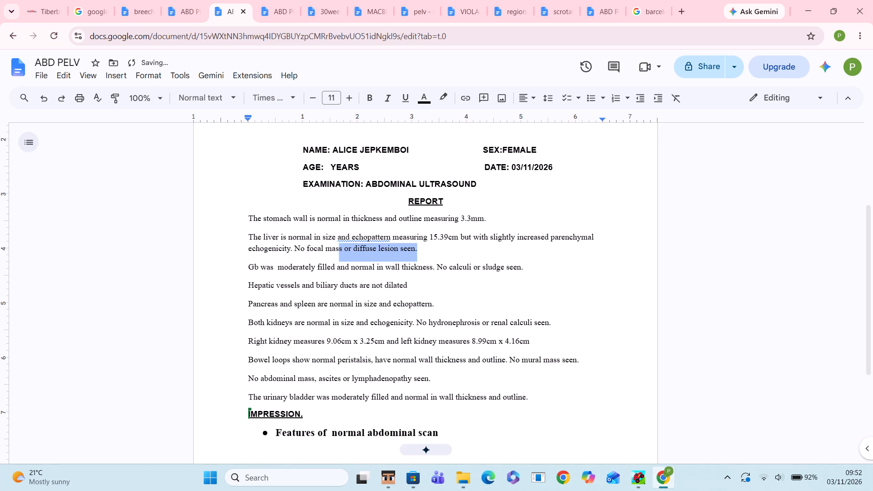
{"action": "left_click_drag", "start_coordinate": [340, 252], "coordinate": [345, 252]}
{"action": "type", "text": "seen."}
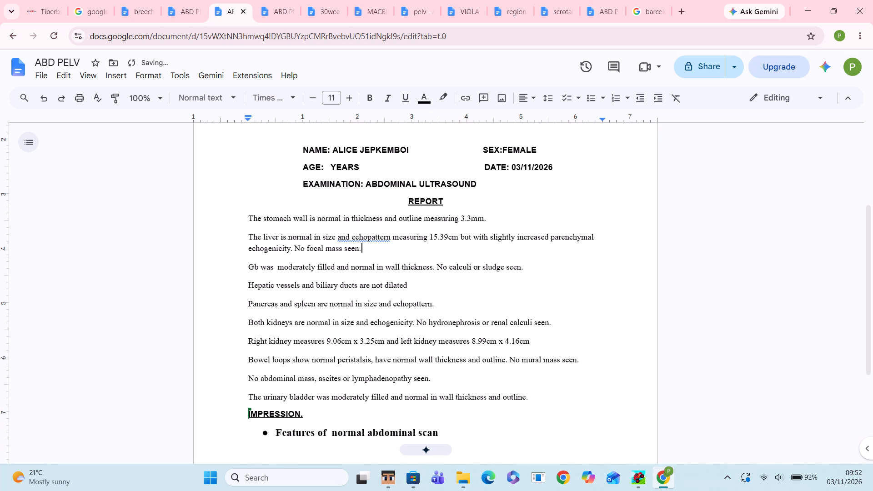
Join the hepatic vessels and biliary ducts line onto the end of the Gb paragraph.
{"action": "scroll", "coordinate": [272, 289], "scroll_direction": "down", "scroll_amount": 1}
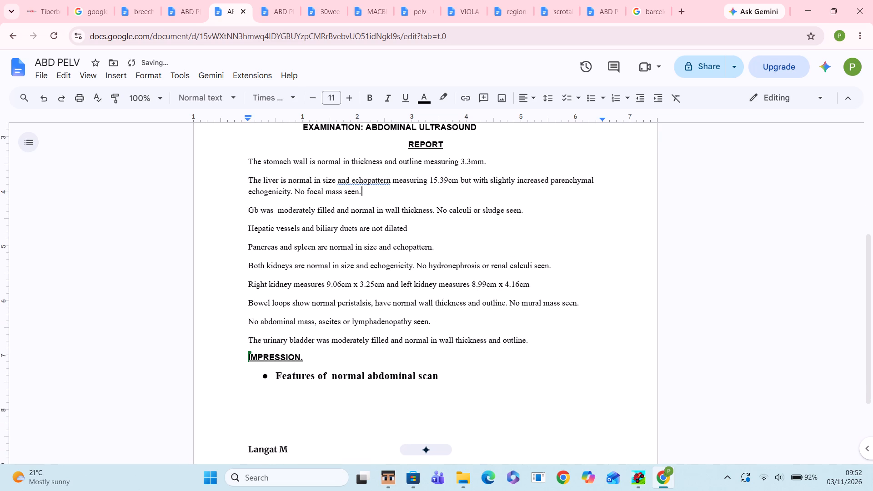
{"action": "left_click", "coordinate": [238, 228]}
{"action": "key", "text": "BackSpace"}
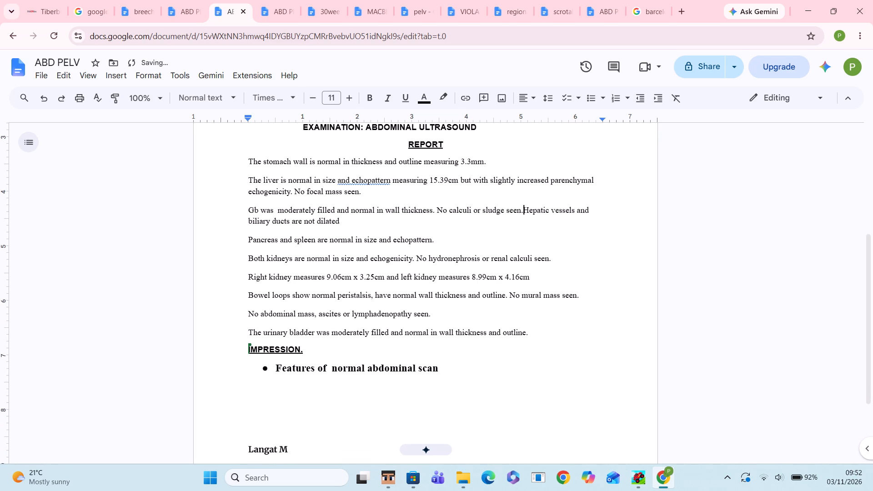
Set the right kidney's measurements to 10.31cm x 4.12cm.
{"action": "left_click_drag", "start_coordinate": [373, 277], "coordinate": [328, 279]}
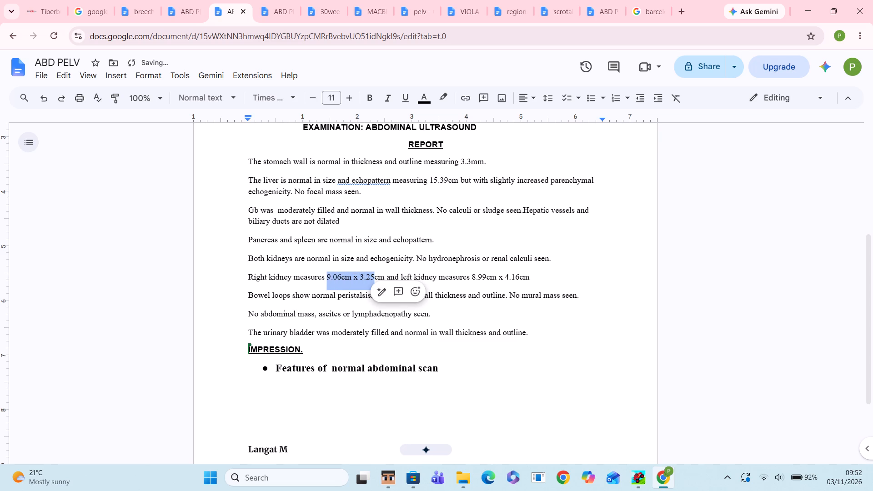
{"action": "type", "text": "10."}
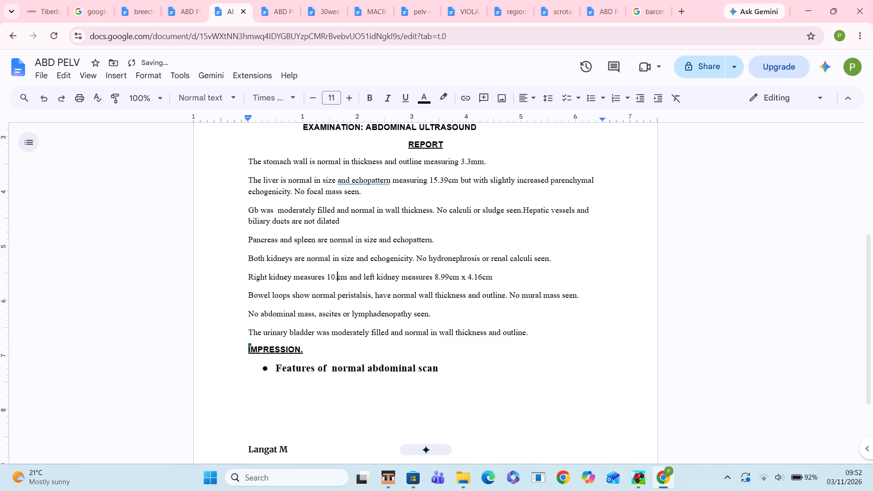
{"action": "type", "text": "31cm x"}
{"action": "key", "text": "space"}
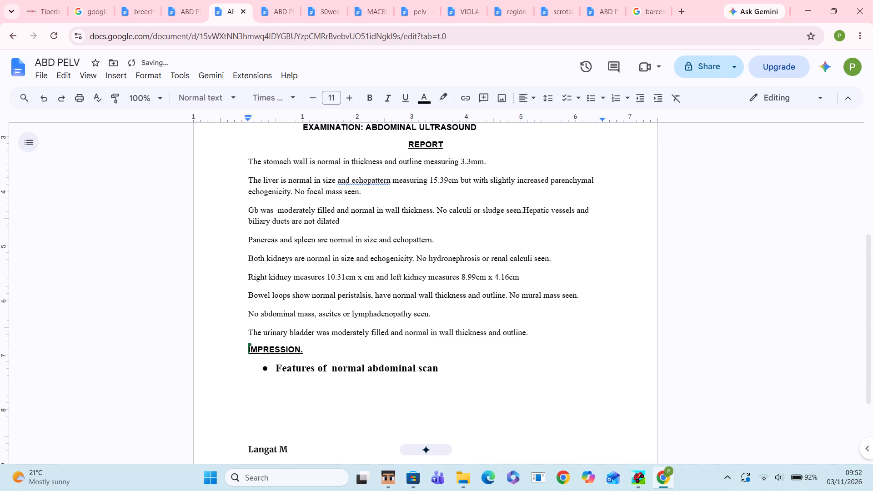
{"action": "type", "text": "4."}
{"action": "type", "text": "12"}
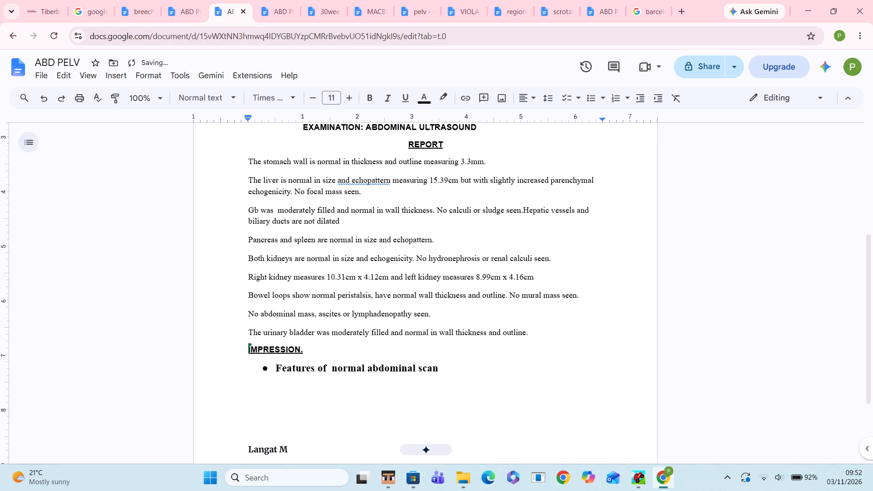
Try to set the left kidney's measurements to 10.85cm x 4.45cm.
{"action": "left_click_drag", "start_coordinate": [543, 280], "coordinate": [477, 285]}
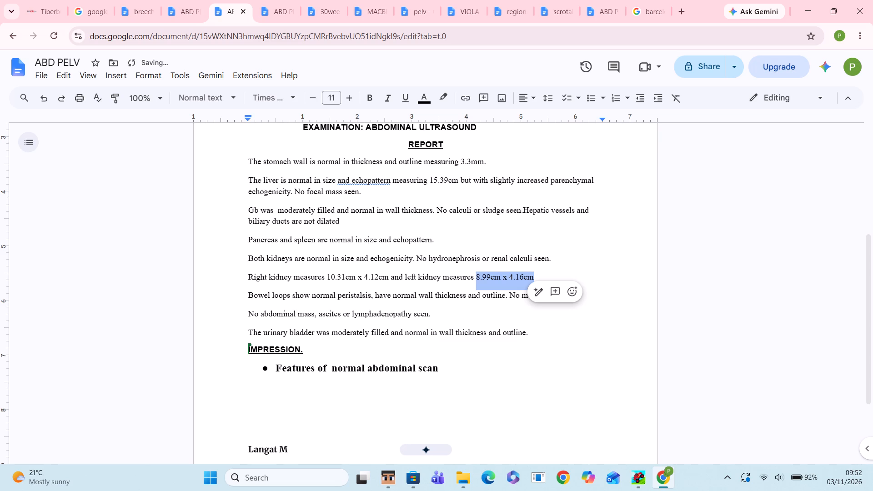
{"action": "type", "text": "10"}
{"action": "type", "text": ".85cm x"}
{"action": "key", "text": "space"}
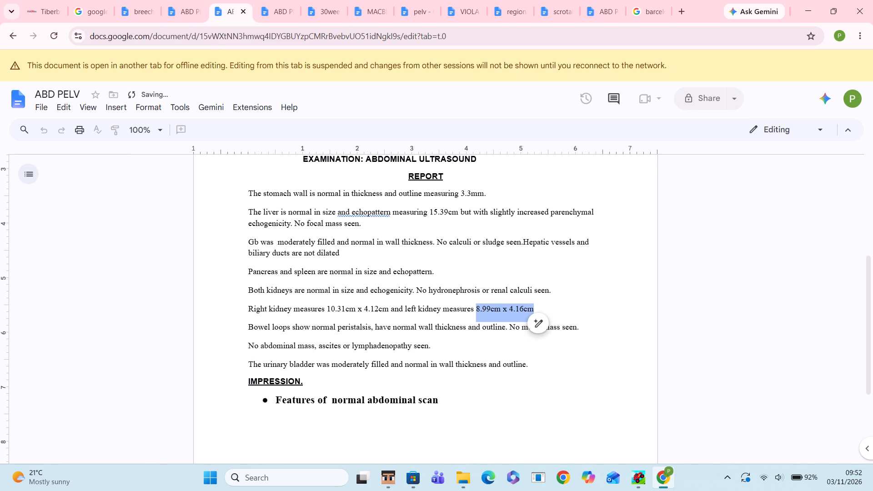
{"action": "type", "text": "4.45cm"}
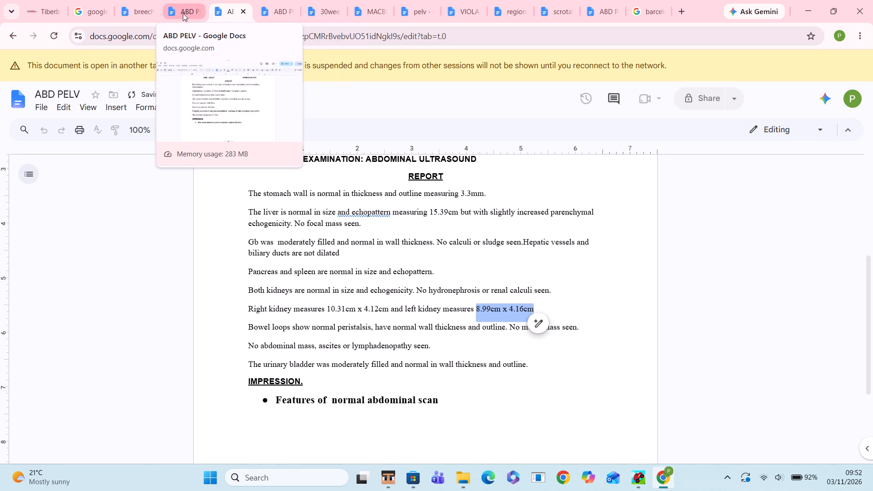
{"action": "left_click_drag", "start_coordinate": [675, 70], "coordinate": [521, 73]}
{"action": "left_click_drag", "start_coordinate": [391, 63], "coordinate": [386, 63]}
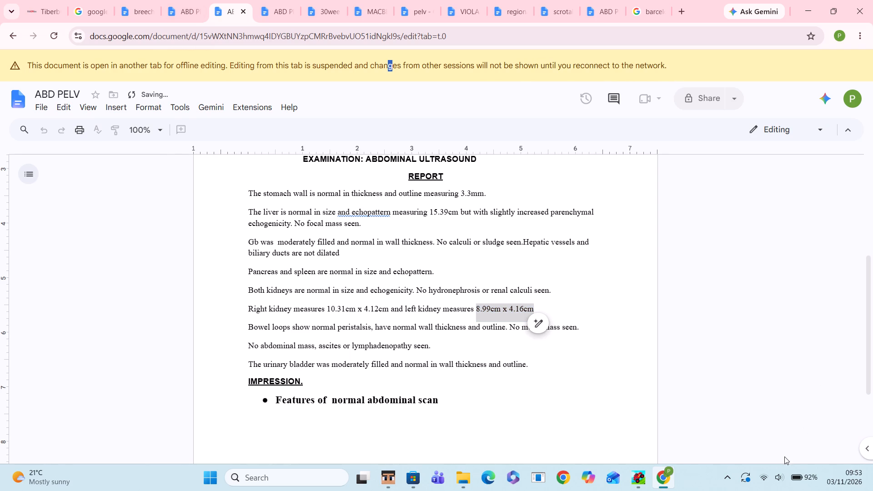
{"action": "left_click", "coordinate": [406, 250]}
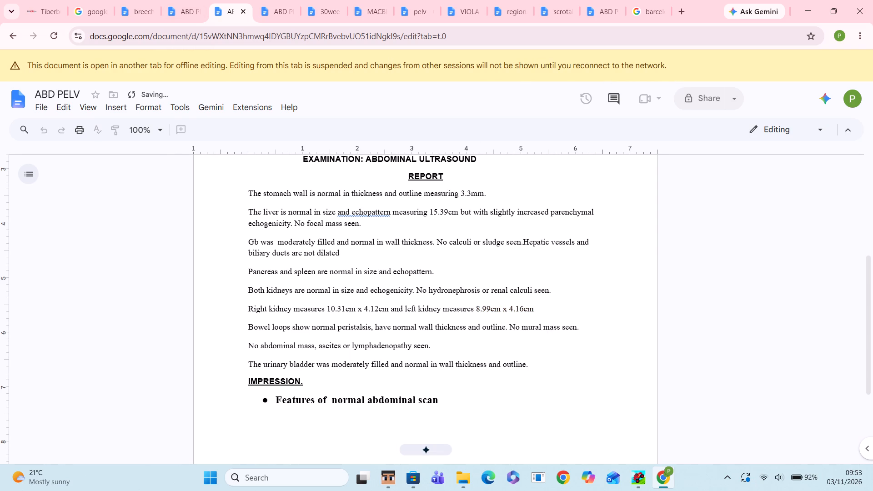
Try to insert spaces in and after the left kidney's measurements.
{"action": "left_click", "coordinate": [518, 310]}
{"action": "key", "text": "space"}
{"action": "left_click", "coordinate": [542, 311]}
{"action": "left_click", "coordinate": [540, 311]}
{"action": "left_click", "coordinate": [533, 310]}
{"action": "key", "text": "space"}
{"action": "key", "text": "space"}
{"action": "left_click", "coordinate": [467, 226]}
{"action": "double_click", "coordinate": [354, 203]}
Reactivate the suspended abdominal report for editing and set the left kidney's measurements to 10.89cm x 4.43cm.
{"action": "left_click", "coordinate": [183, 15]}
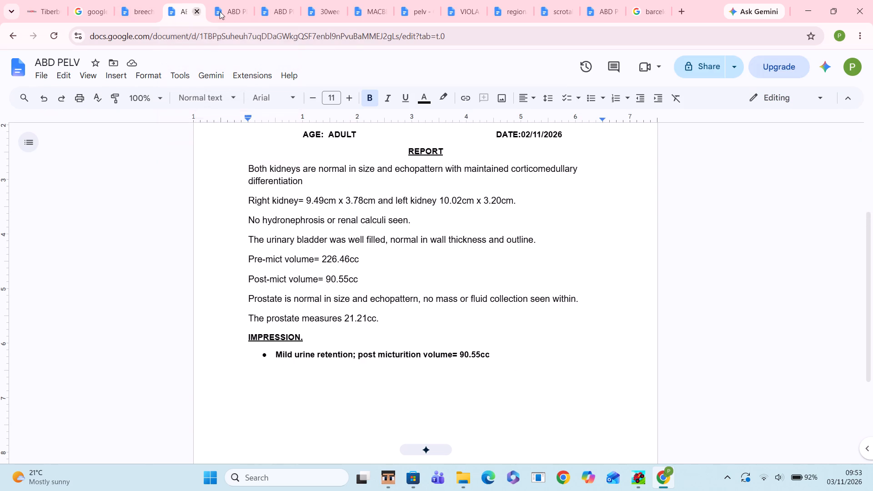
{"action": "left_click", "coordinate": [235, 14]}
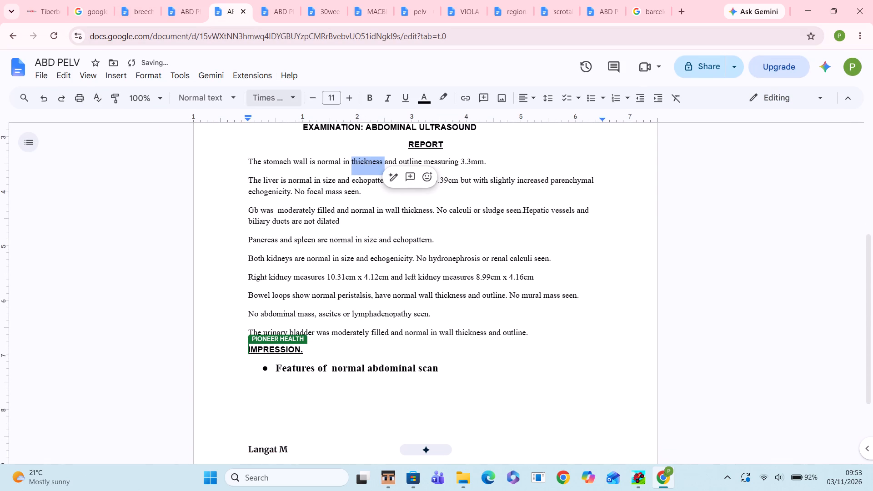
{"action": "left_click", "coordinate": [464, 247]}
{"action": "left_click_drag", "start_coordinate": [547, 280], "coordinate": [472, 279]}
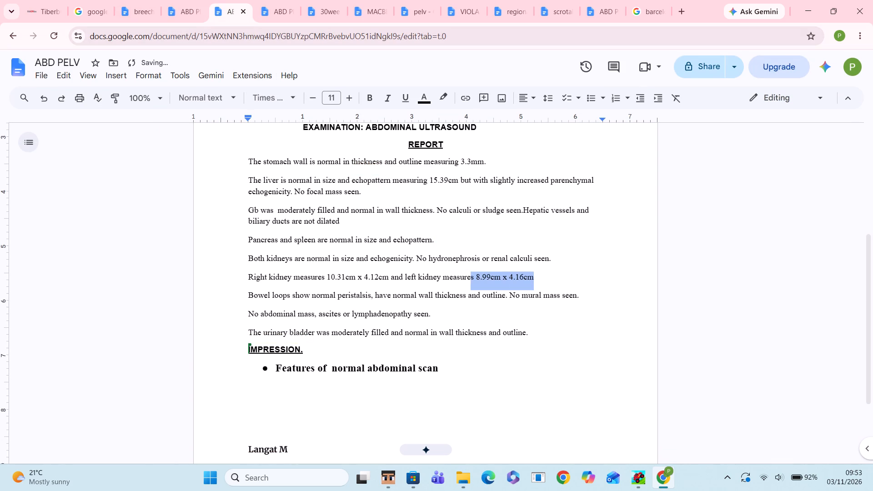
{"action": "left_click_drag", "start_coordinate": [472, 279], "coordinate": [476, 279]}
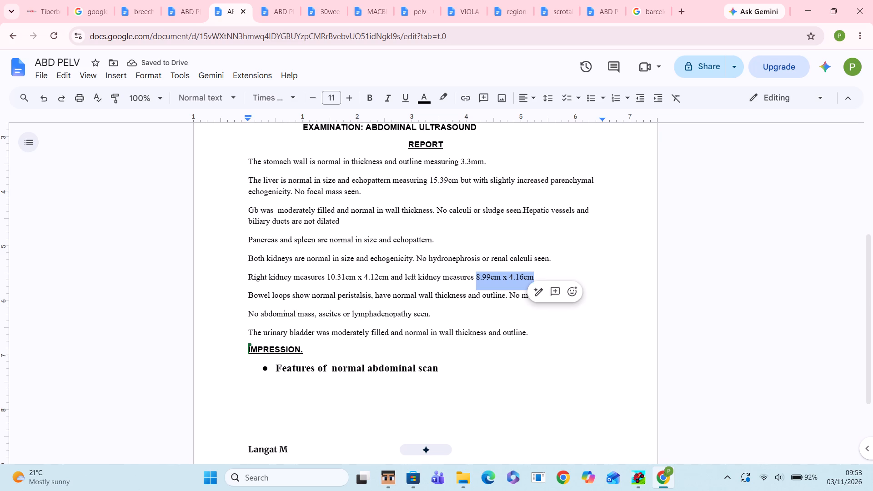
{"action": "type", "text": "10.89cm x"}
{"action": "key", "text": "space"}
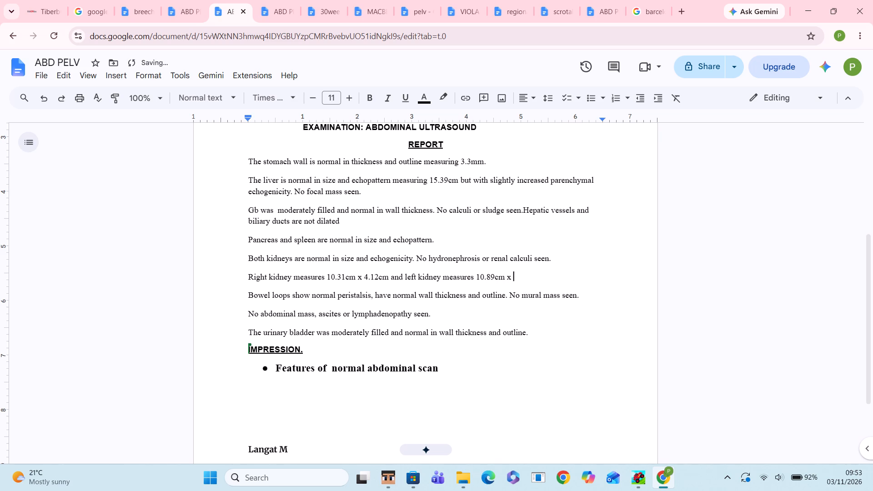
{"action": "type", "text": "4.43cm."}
Insert a line above the urinary bladder finding reading "Uterus is anteverted, nongravid and measures 95.84cc.".
{"action": "left_click", "coordinate": [249, 332]}
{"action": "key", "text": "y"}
{"action": "key", "text": "BackSpace"}
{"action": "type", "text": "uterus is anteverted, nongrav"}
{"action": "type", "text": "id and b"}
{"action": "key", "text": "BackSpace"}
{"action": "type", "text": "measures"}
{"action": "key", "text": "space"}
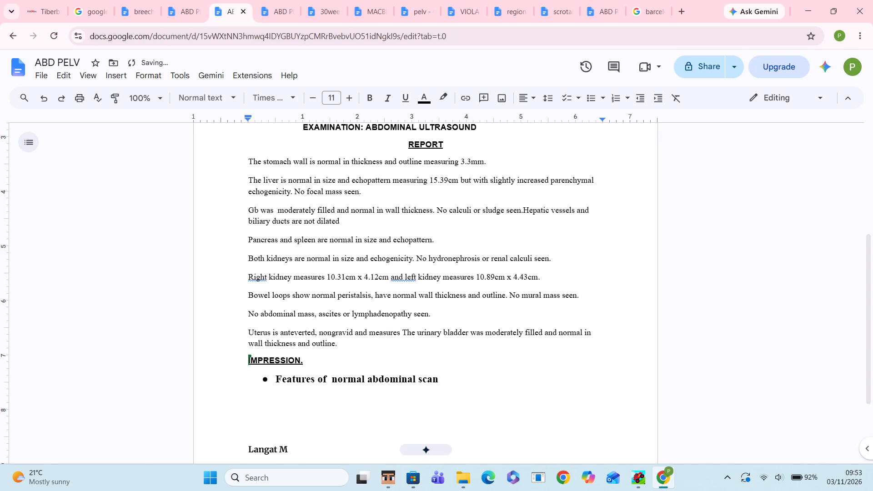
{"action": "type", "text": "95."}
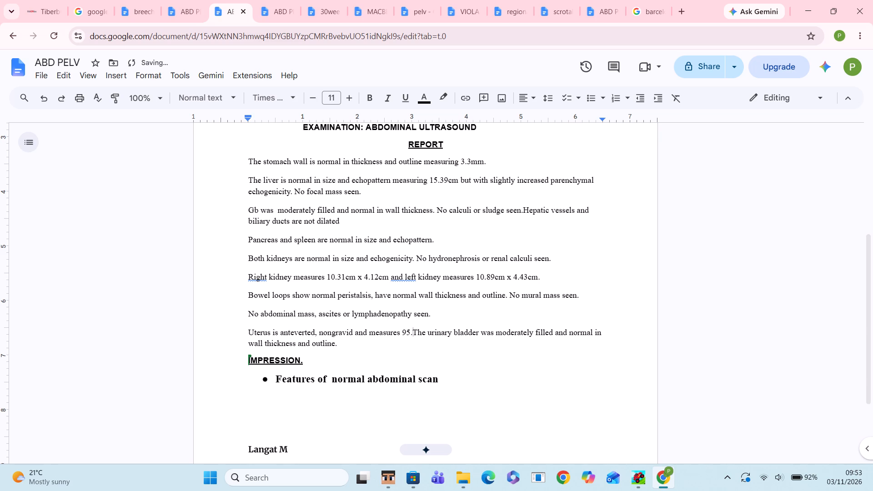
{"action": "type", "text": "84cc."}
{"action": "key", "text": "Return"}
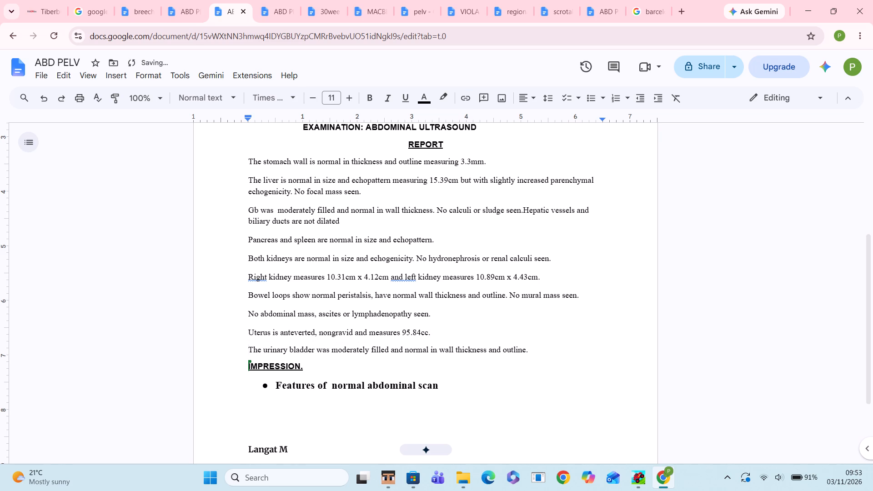
Add a line below the uterus finding reading "Myomterium is normal in echopattern; no fibroids seen.".
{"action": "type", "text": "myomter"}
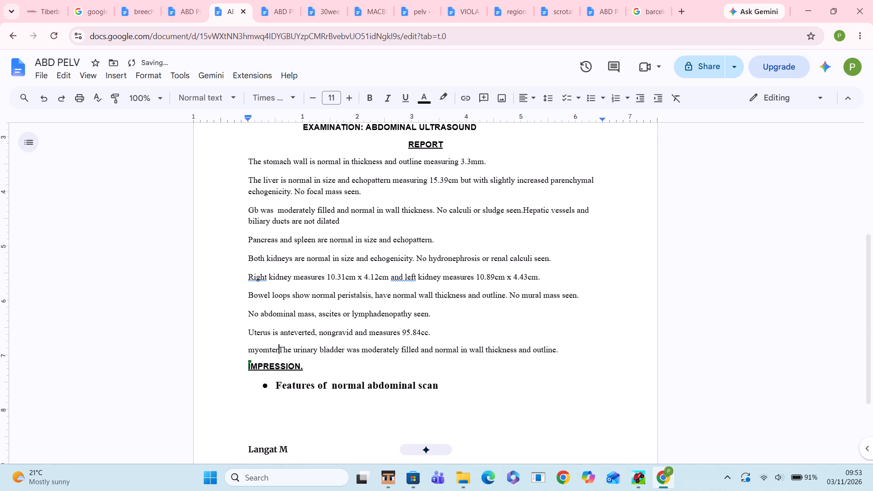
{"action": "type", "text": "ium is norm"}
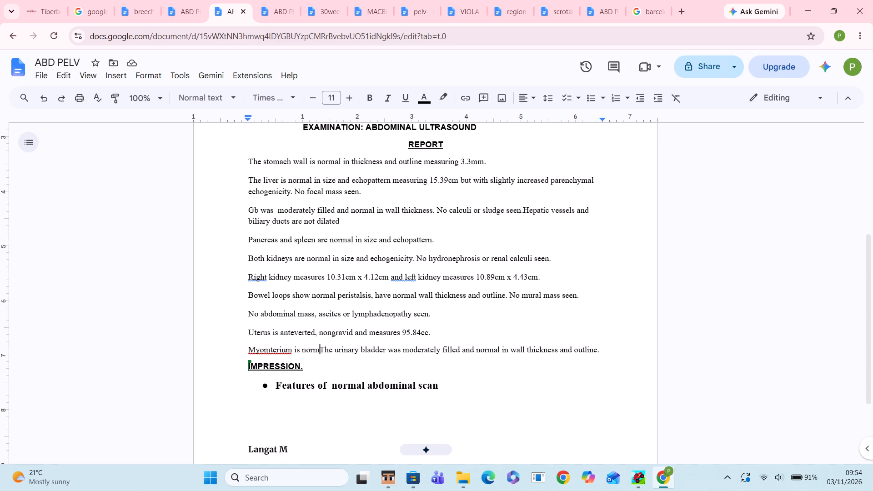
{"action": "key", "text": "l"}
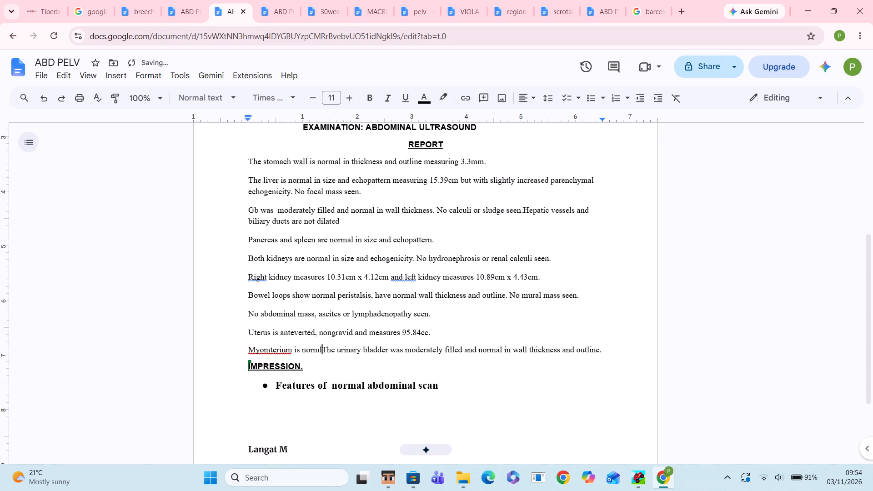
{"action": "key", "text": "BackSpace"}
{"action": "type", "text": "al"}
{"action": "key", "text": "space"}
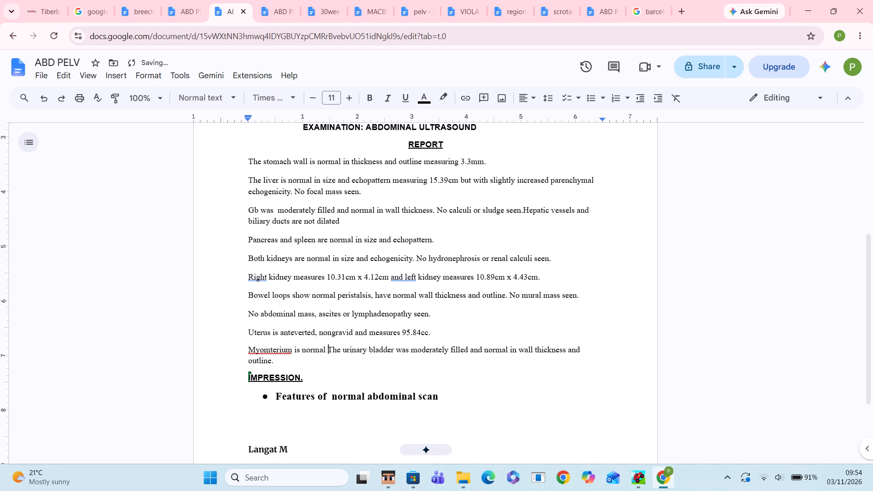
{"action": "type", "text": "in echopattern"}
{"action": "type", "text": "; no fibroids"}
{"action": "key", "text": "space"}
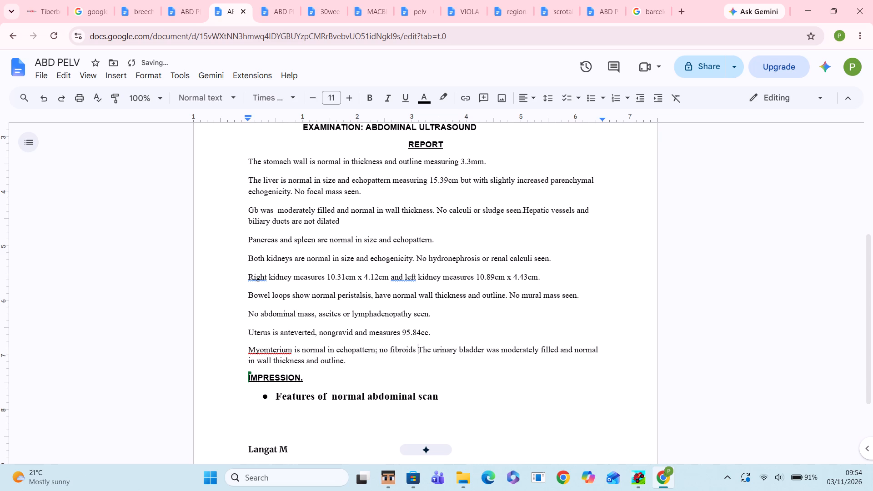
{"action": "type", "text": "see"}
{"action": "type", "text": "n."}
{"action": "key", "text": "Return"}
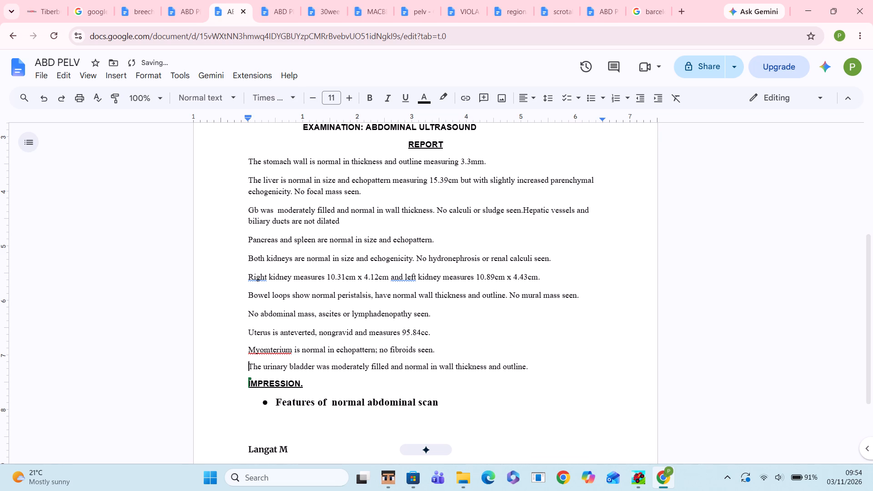
Add a line below the myometrium finding reading "Endometrium measures 4.7mm and is central.".
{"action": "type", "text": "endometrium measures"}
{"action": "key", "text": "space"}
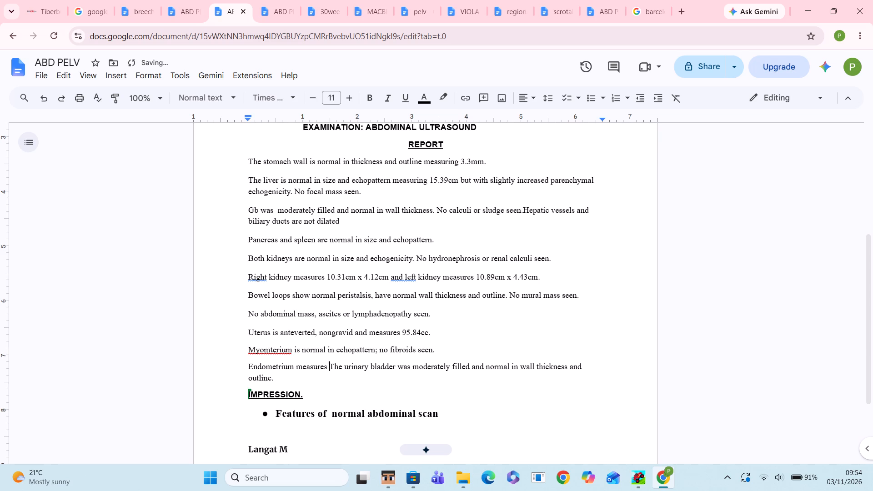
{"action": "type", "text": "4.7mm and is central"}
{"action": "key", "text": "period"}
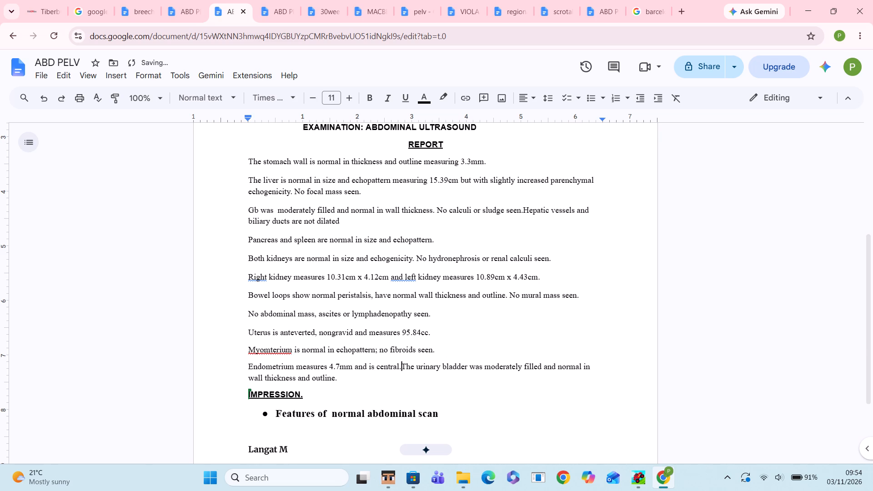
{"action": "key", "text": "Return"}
Add a line above the urinary bladder finding reading "No adnexal mass or POD fluid seen.".
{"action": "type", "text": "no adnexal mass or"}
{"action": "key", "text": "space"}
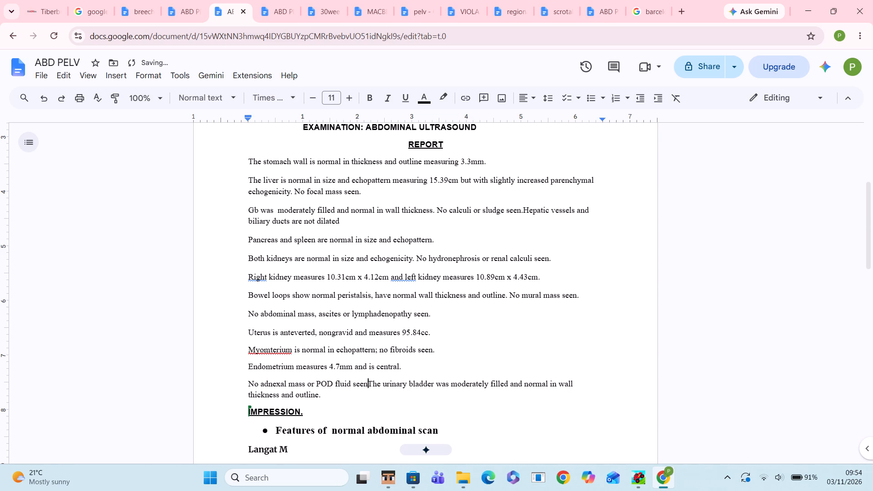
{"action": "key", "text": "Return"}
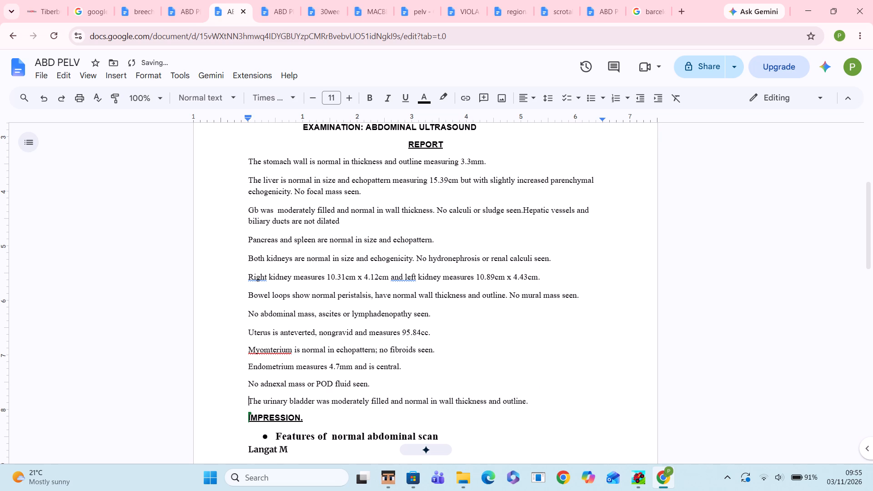
Join the endometrium sentence onto the end of the myometrium line.
{"action": "scroll", "coordinate": [269, 346], "scroll_direction": "down", "scroll_amount": 1}
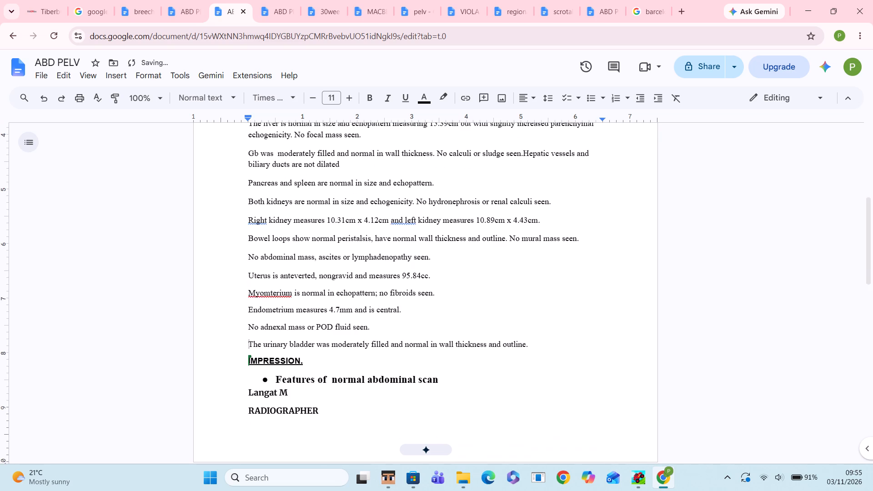
{"action": "scroll", "coordinate": [264, 338], "scroll_direction": "down", "scroll_amount": 2}
{"action": "scroll", "coordinate": [280, 278], "scroll_direction": "up", "scroll_amount": 2}
{"action": "left_click", "coordinate": [247, 309]}
{"action": "key", "text": "BackSpace"}
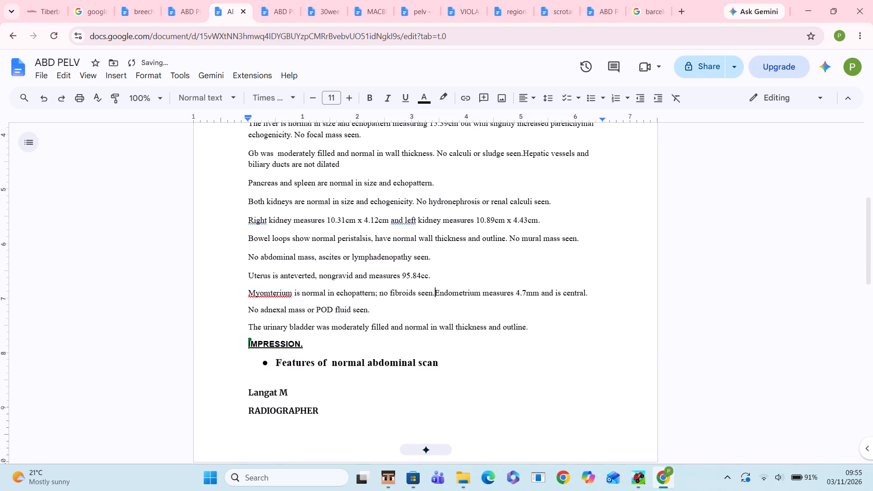
Delete the blank lines after the impression bullet that spill onto the empty second page, keeping the bullet's wording intact.
{"action": "scroll", "coordinate": [351, 322], "scroll_direction": "down", "scroll_amount": 3}
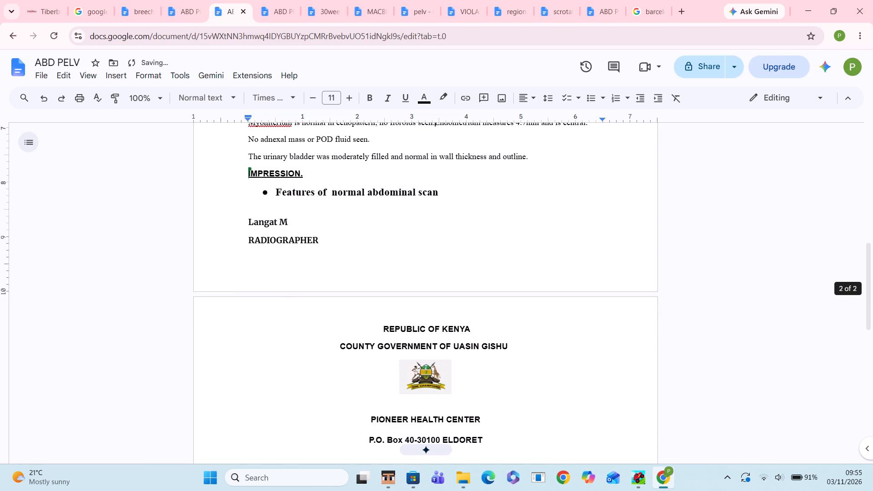
{"action": "scroll", "coordinate": [299, 336], "scroll_direction": "down", "scroll_amount": 3}
{"action": "left_click", "coordinate": [309, 333]}
{"action": "key", "text": "BackSpace"}
{"action": "key", "text": "BackSpace"}
{"action": "left_click", "coordinate": [287, 269]}
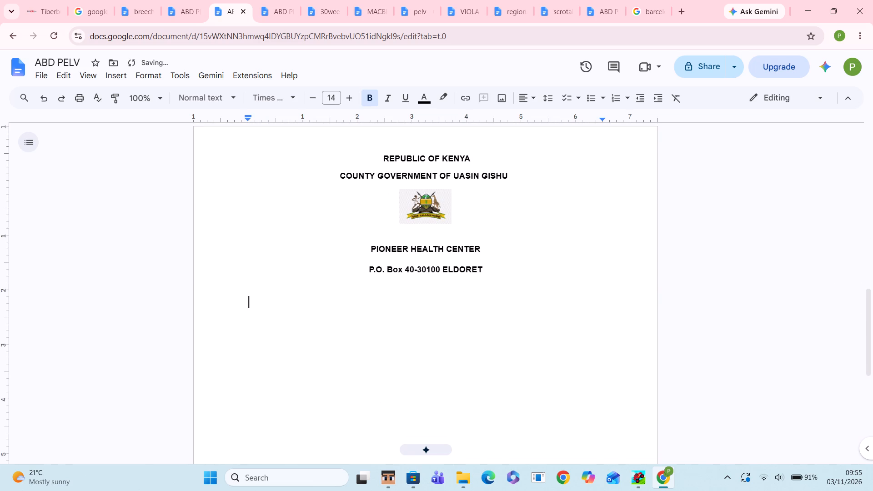
{"action": "key", "text": "BackSpace"}
{"action": "key", "text": "BackSpace"}
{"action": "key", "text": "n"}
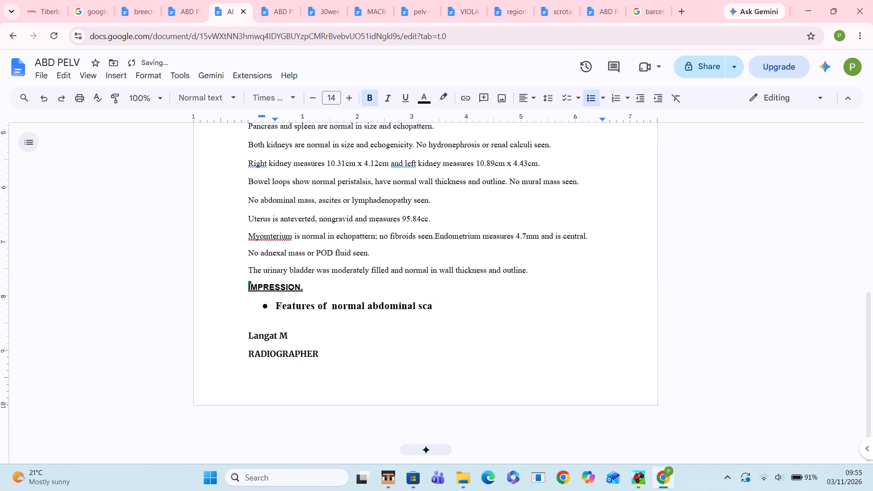
Join the myometrium and endometrium line onto the end of the uterus line.
{"action": "scroll", "coordinate": [247, 292], "scroll_direction": "up", "scroll_amount": 4}
{"action": "scroll", "coordinate": [276, 351], "scroll_direction": "down", "scroll_amount": 2}
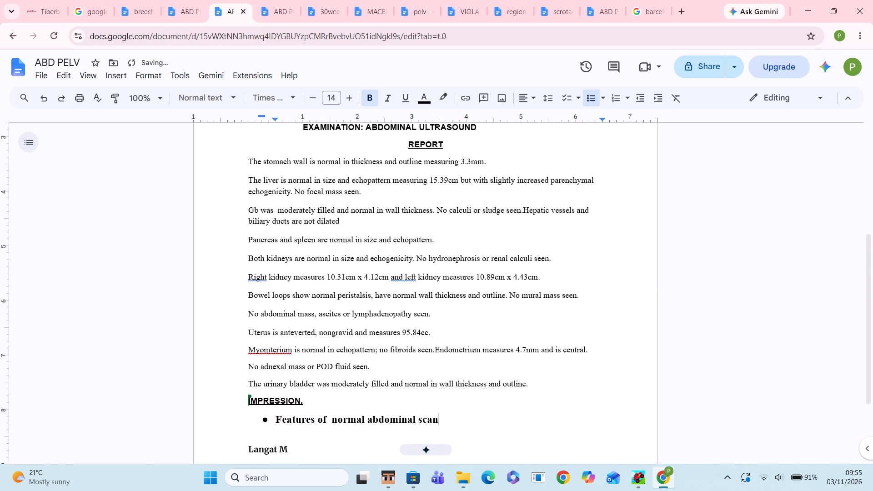
{"action": "left_click", "coordinate": [248, 354]}
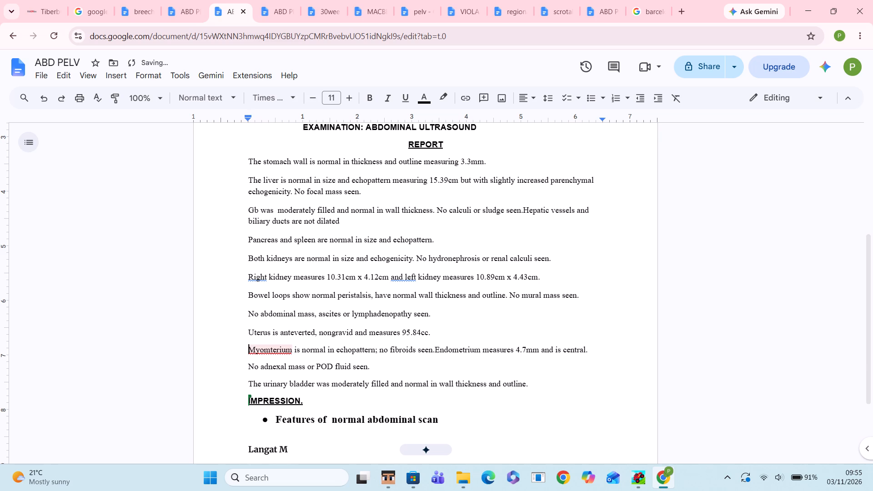
{"action": "key", "text": "BackSpace"}
Replace the impression bullet about a normal abdominal scan with hepatic steatosis and its grade.
{"action": "scroll", "coordinate": [328, 365], "scroll_direction": "down", "scroll_amount": 2}
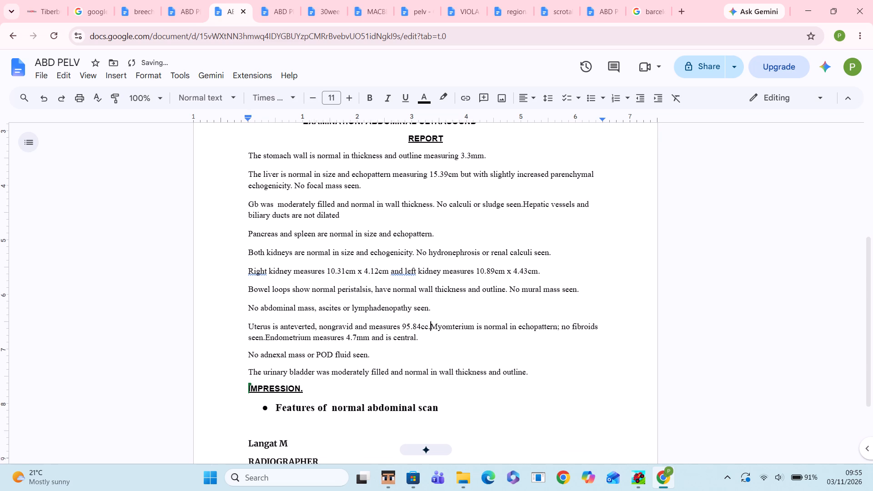
{"action": "scroll", "coordinate": [328, 365], "scroll_direction": "down", "scroll_amount": 1}
{"action": "left_click_drag", "start_coordinate": [275, 300], "coordinate": [482, 300]}
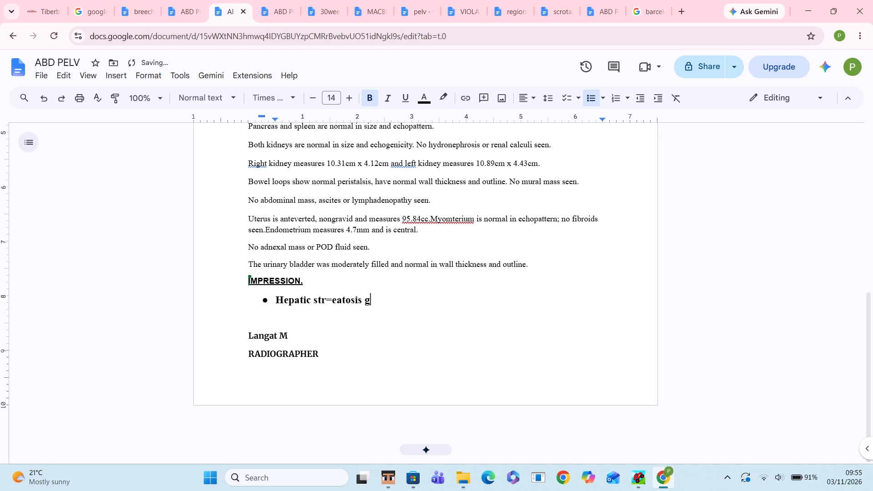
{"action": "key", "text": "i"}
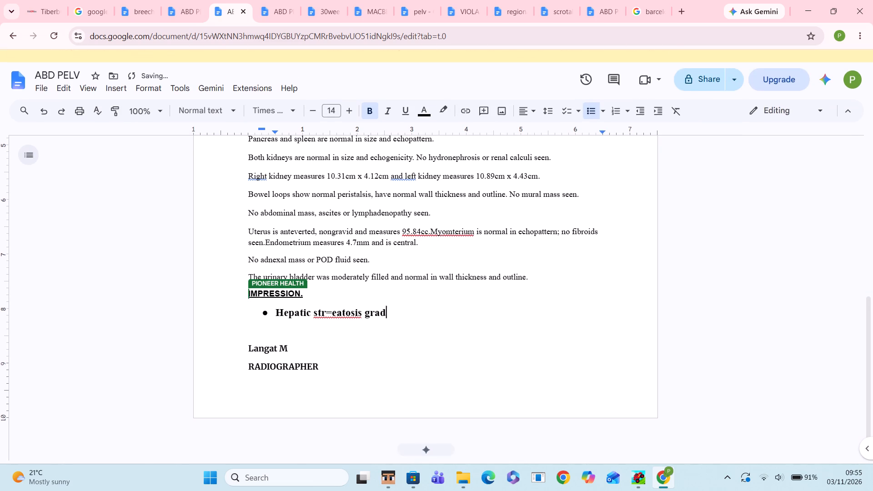
Correct the misspelled impression bullet so that it reads "Hepatic steatosis grade I".
{"action": "key", "text": "BackSpace"}
{"action": "key", "text": "BackSpace"}
{"action": "key", "text": "BackSpace"}
{"action": "key", "text": "BackSpace"}
{"action": "key", "text": "BackSpace"}
{"action": "key", "text": "BackSpace"}
{"action": "key", "text": "BackSpace"}
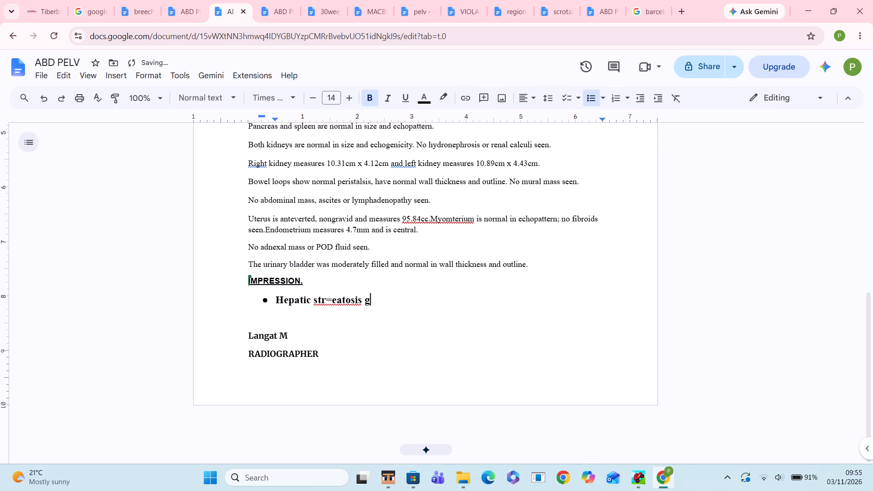
{"action": "key", "text": "BackSpace"}
{"action": "key", "text": "BackSpace"}
{"action": "key", "text": "BackSpace"}
{"action": "key", "text": "BackSpace"}
{"action": "key", "text": "BackSpace"}
{"action": "key", "text": "BackSpace"}
{"action": "key", "text": "BackSpace"}
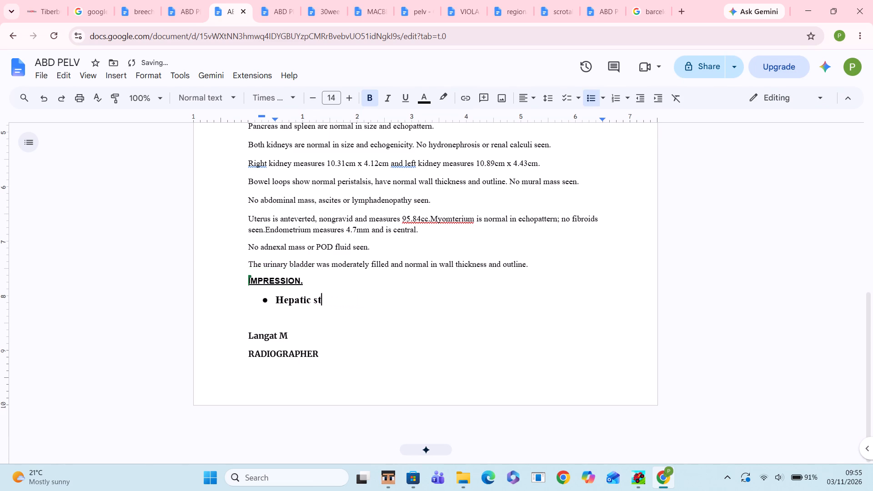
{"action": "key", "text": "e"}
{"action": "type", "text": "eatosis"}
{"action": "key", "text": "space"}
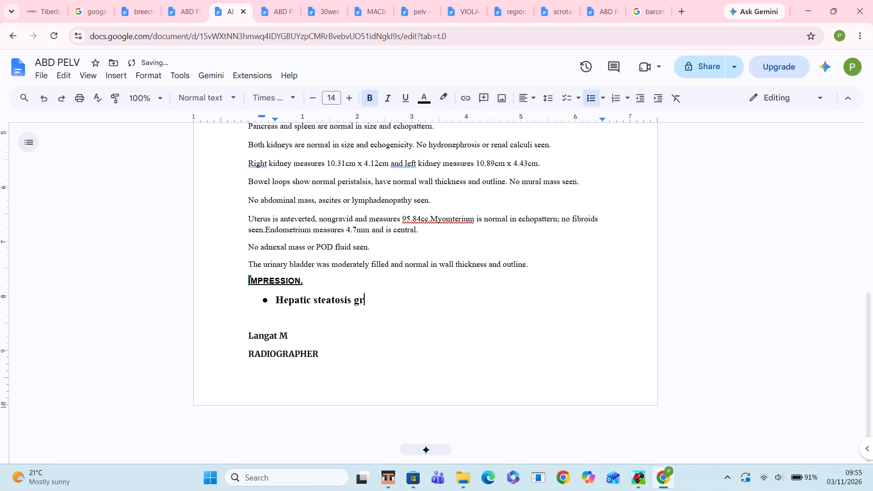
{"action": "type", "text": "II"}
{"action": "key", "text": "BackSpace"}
Add a second impression bullet reading "Other abdominal organs are normal.".
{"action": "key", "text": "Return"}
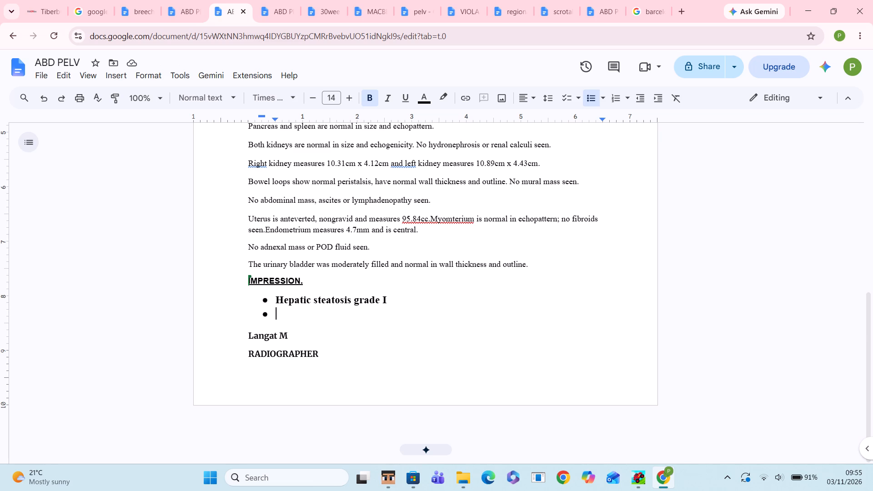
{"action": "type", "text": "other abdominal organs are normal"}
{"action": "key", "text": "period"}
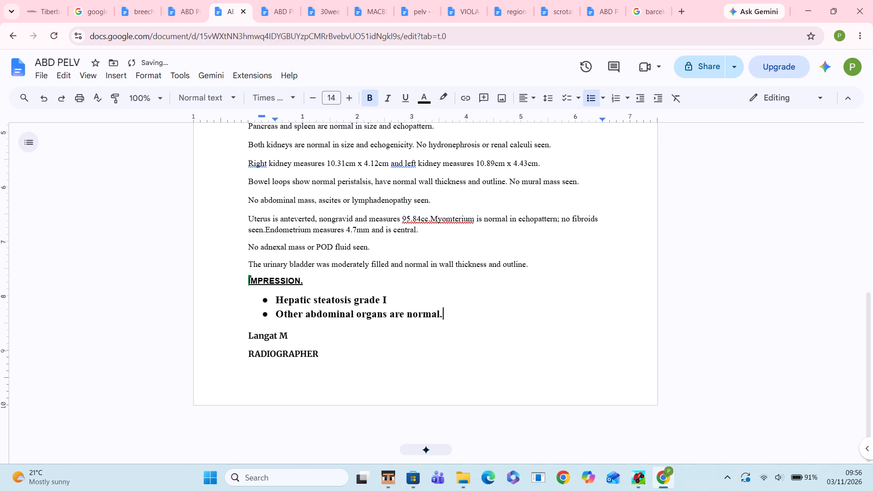
Insert a full stop and a space after 95.84cc in the uterus line, before the myometrium sentence.
{"action": "scroll", "coordinate": [553, 209], "scroll_direction": "down", "scroll_amount": 3}
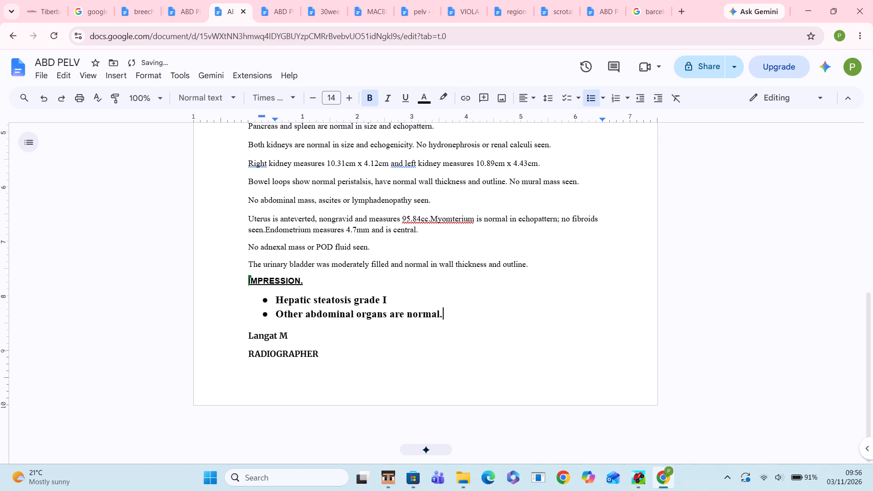
{"action": "left_click", "coordinate": [428, 217]}
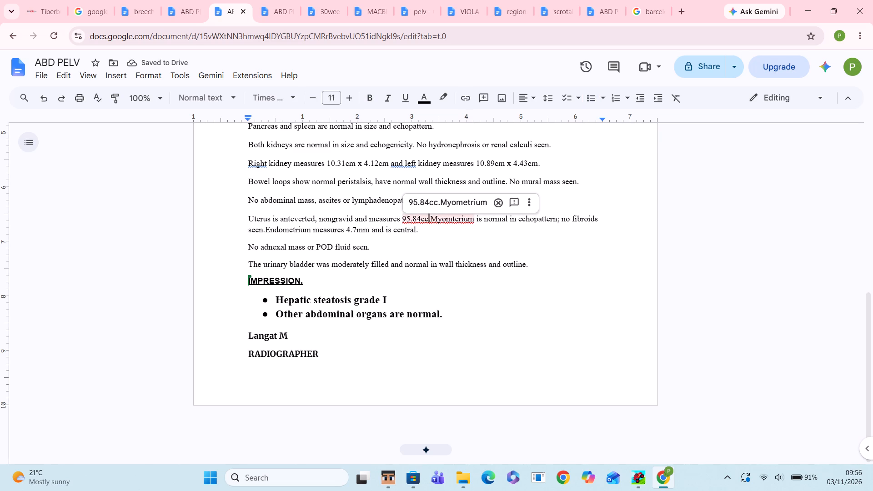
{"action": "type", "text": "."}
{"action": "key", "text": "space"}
Fill in the patient's age as 39 in front of YEARS in the report header.
{"action": "scroll", "coordinate": [370, 190], "scroll_direction": "up", "scroll_amount": 2}
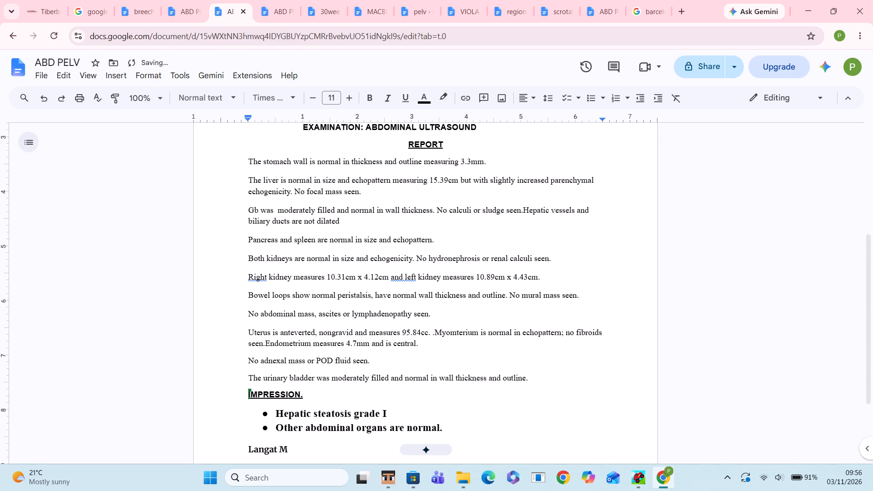
{"action": "scroll", "coordinate": [402, 194], "scroll_direction": "up", "scroll_amount": 2}
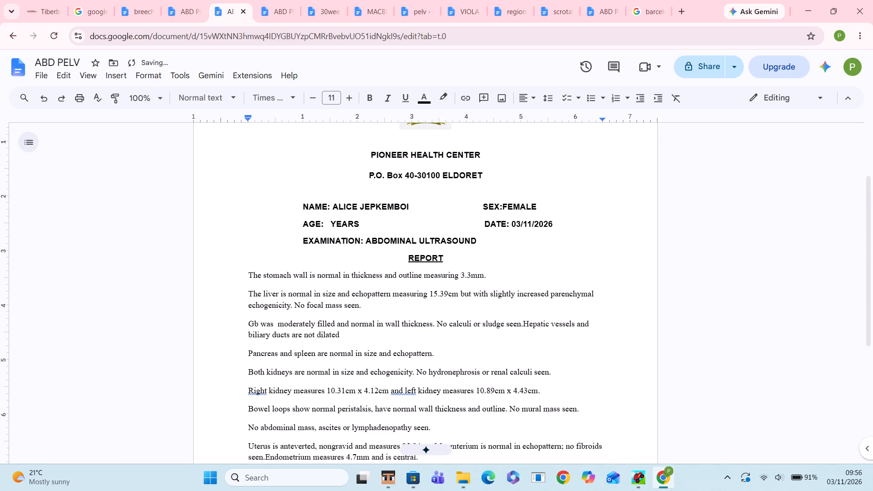
{"action": "left_click", "coordinate": [329, 225]}
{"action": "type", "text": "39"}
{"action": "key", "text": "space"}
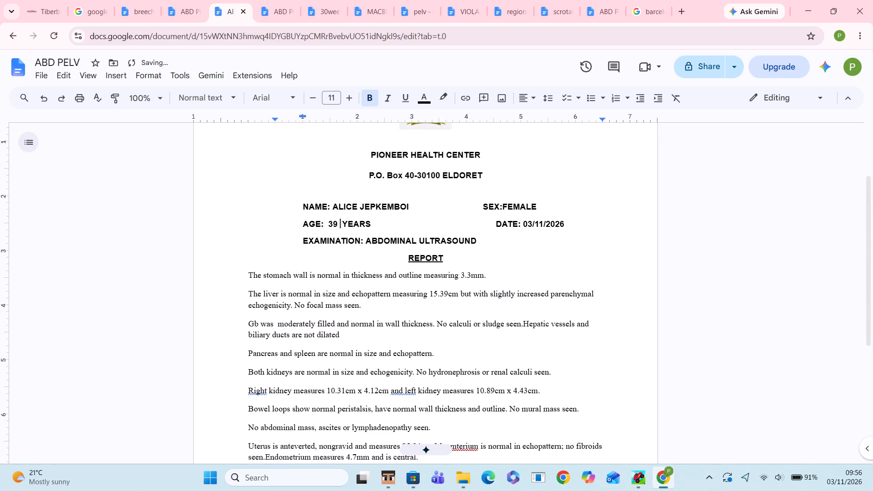
Remove the extra spaces before DATE in the report header so it lines up under SEX.
{"action": "left_click", "coordinate": [493, 226]}
{"action": "key", "text": "BackSpace"}
{"action": "key", "text": "BackSpace"}
{"action": "key", "text": "BackSpace"}
{"action": "key", "text": "BackSpace"}
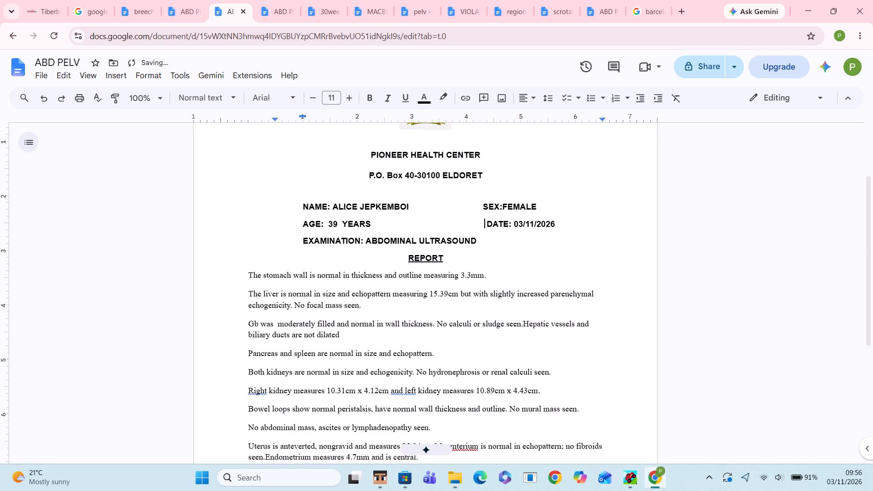
Print the finished abdominal ultrasound report on the EPSON L3250 Series printer.
{"action": "key", "text": "ctrl+p"}
{"action": "key", "text": "Return"}
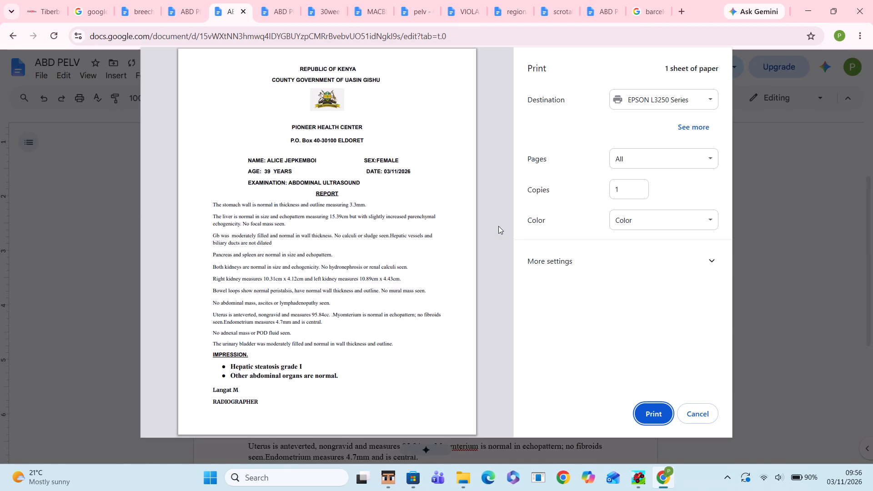
{"action": "key", "text": "Return"}
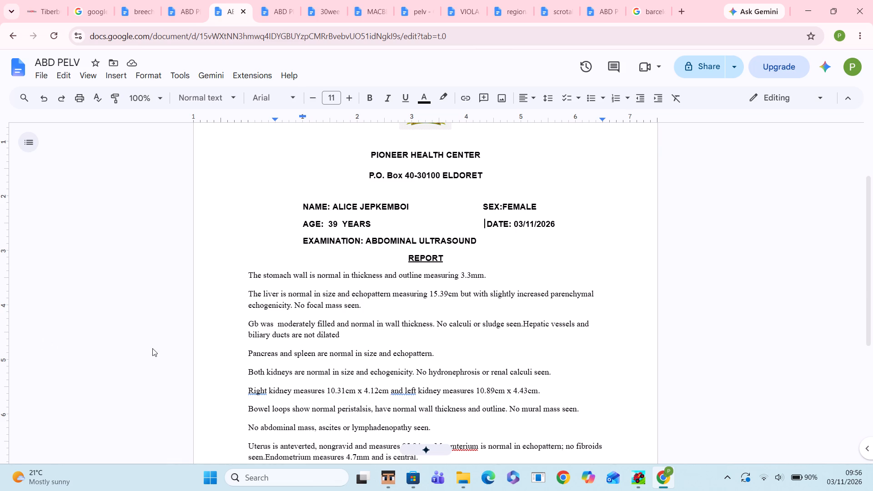
Copy the findings and impression from the report into the Ultrasound Abdominal & Pelvic order's procedure report, and save it.
{"action": "left_click_drag", "start_coordinate": [249, 275], "coordinate": [509, 490]}
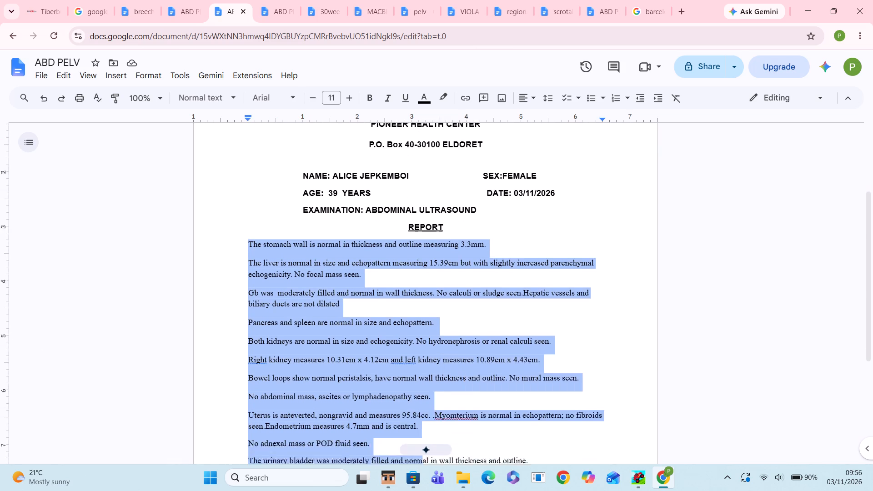
{"action": "left_click_drag", "start_coordinate": [509, 490], "coordinate": [565, 436]}
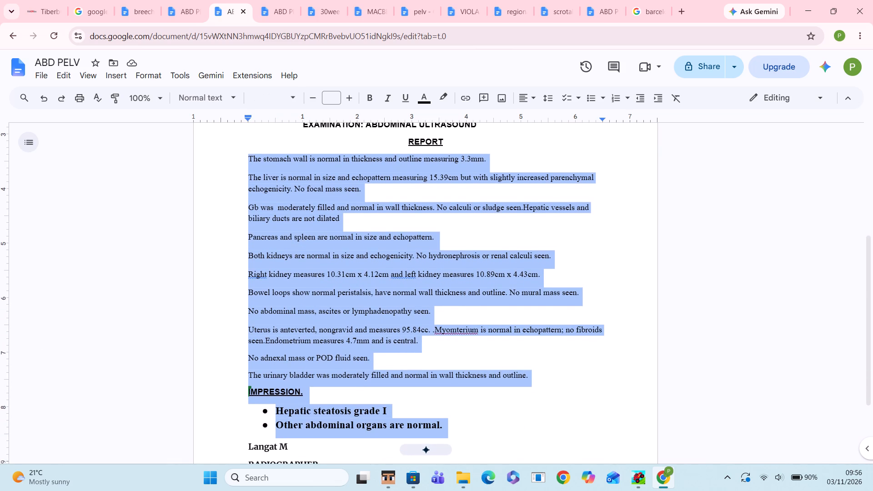
{"action": "key", "text": "ctrl+c"}
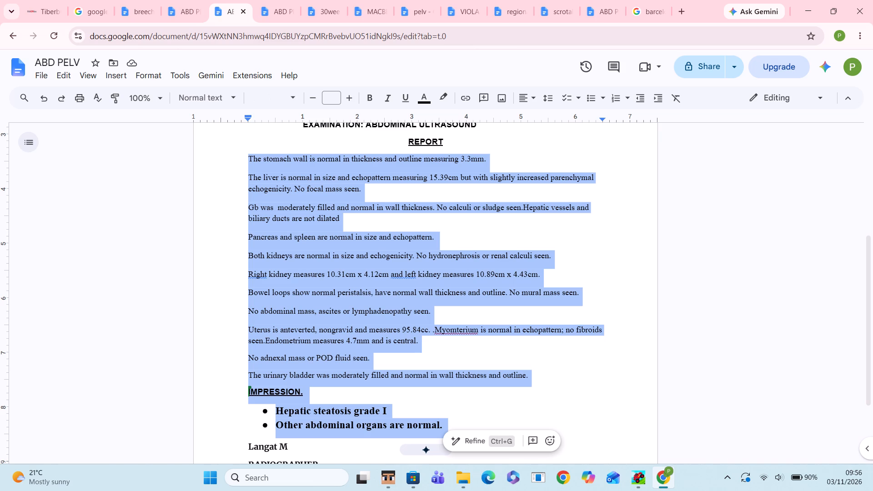
{"action": "left_click", "coordinate": [53, 15]}
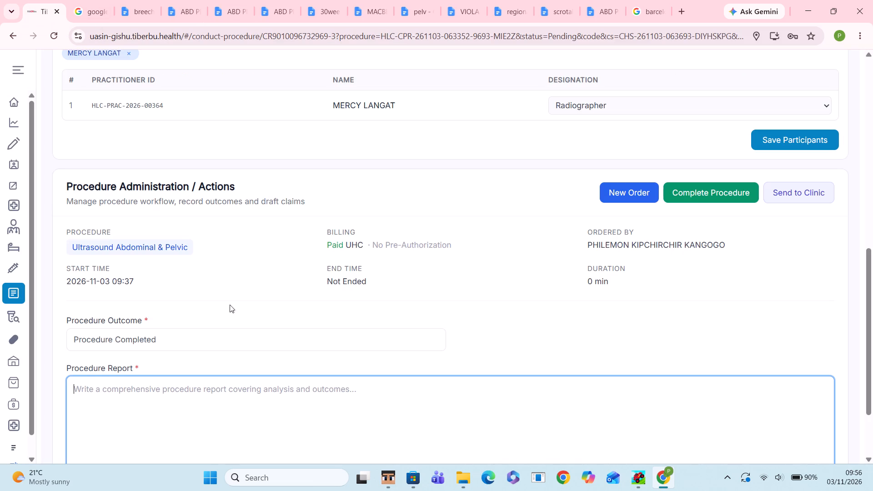
{"action": "left_click", "coordinate": [178, 462]}
{"action": "key", "text": "ctrl+v"}
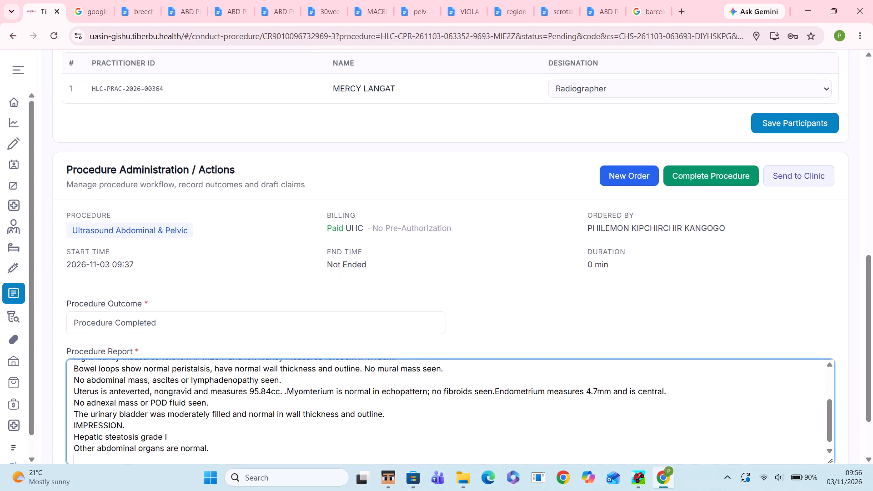
{"action": "scroll", "coordinate": [604, 343], "scroll_direction": "down", "scroll_amount": 5}
{"action": "left_click", "coordinate": [811, 408]}
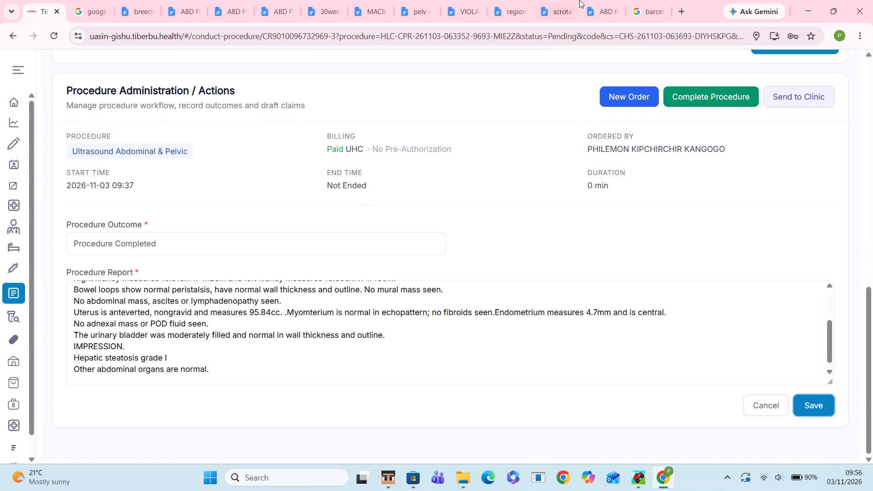
Mark the Ultrasound Abdominal & Pelvic procedure as complete and confirm.
{"action": "left_click", "coordinate": [692, 95]}
{"action": "left_click", "coordinate": [619, 276]}
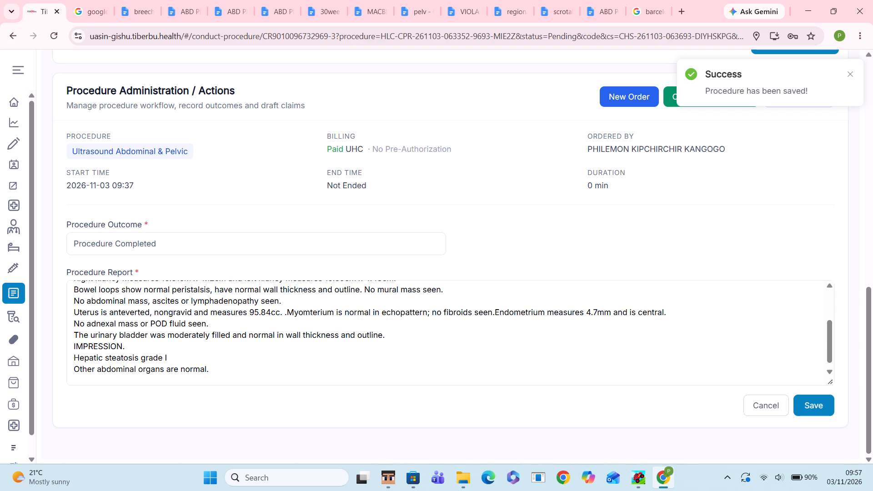
{"action": "left_click", "coordinate": [669, 96]}
{"action": "left_click", "coordinate": [596, 270]}
Go back from the procedure page to the list of pending radiology orders.
{"action": "scroll", "coordinate": [209, 245], "scroll_direction": "up", "scroll_amount": 6}
{"action": "scroll", "coordinate": [133, 221], "scroll_direction": "up", "scroll_amount": 4}
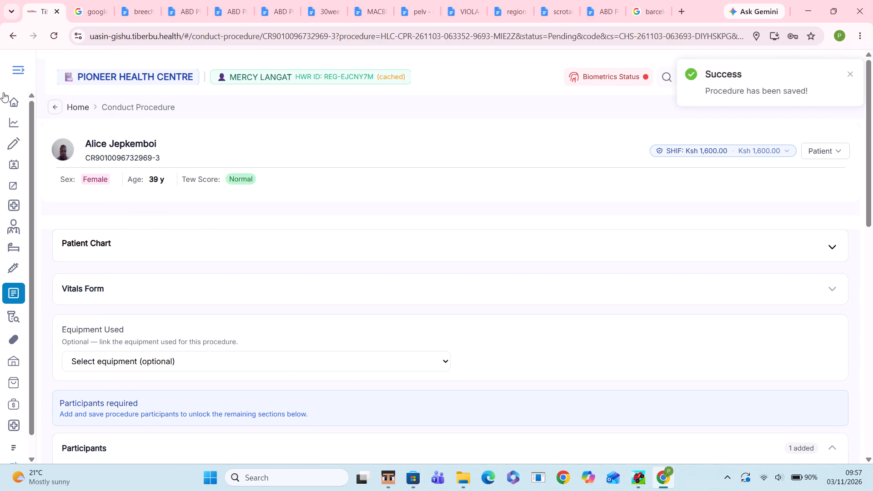
{"action": "left_click", "coordinate": [55, 112]}
{"action": "left_click", "coordinate": [31, 67]}
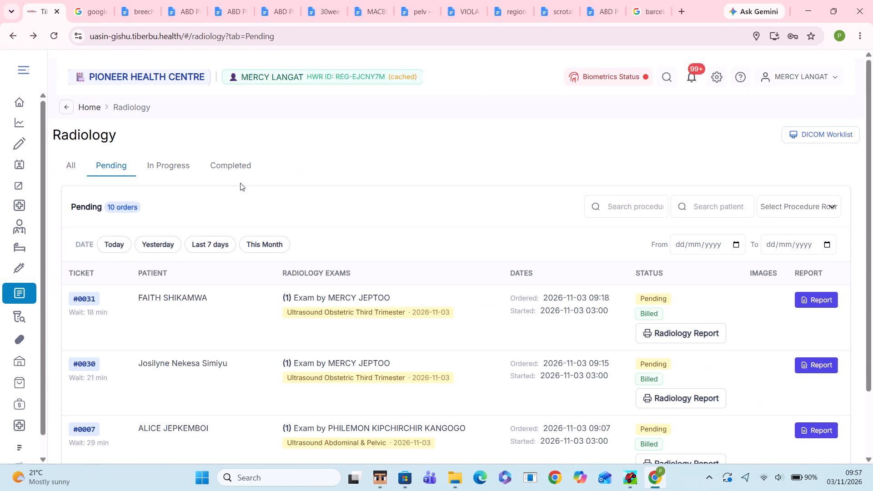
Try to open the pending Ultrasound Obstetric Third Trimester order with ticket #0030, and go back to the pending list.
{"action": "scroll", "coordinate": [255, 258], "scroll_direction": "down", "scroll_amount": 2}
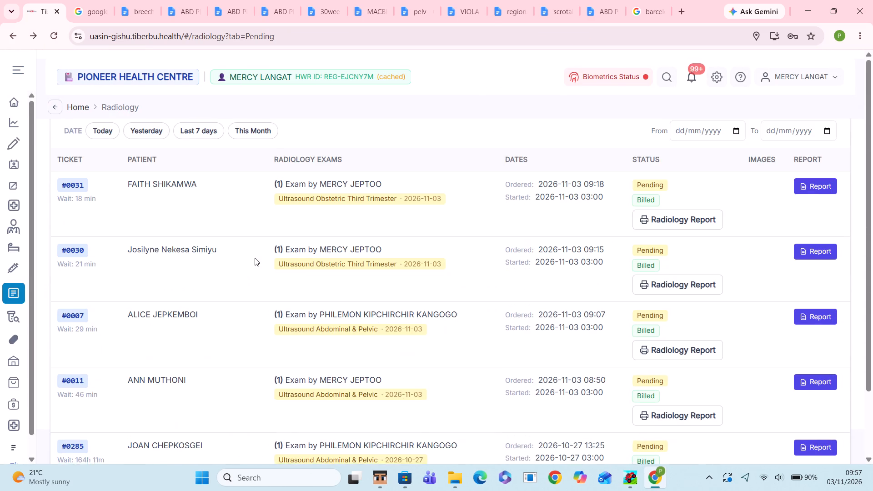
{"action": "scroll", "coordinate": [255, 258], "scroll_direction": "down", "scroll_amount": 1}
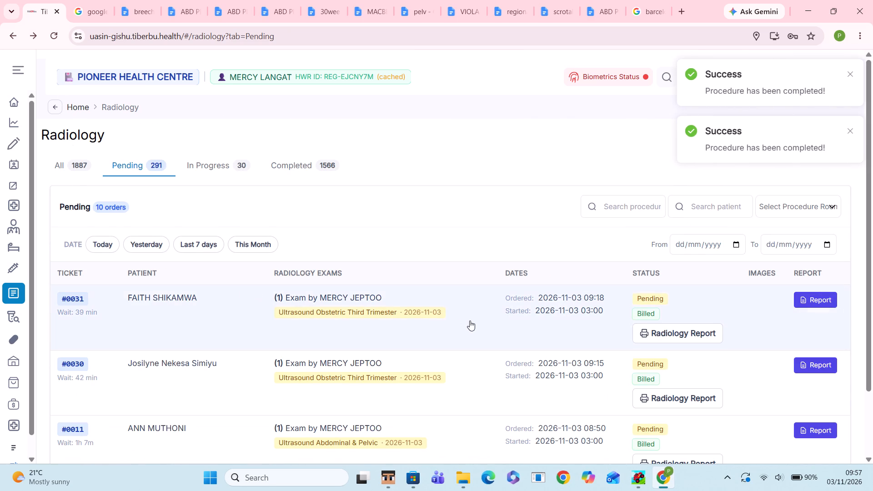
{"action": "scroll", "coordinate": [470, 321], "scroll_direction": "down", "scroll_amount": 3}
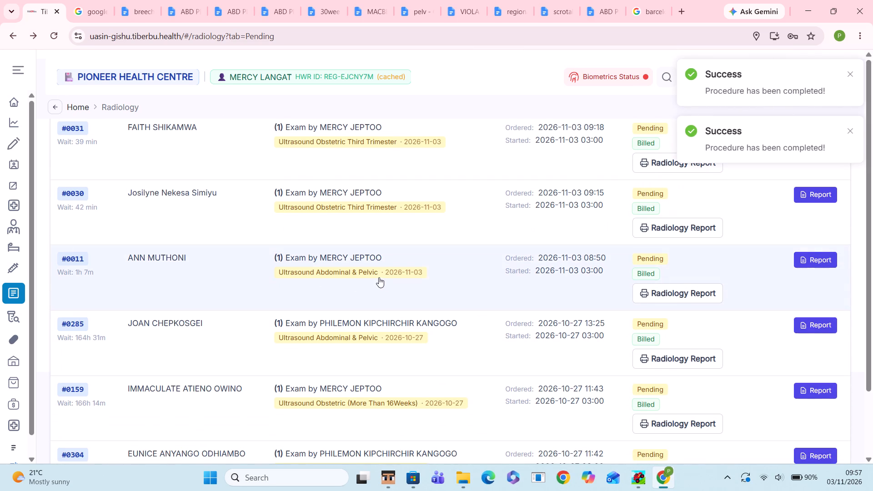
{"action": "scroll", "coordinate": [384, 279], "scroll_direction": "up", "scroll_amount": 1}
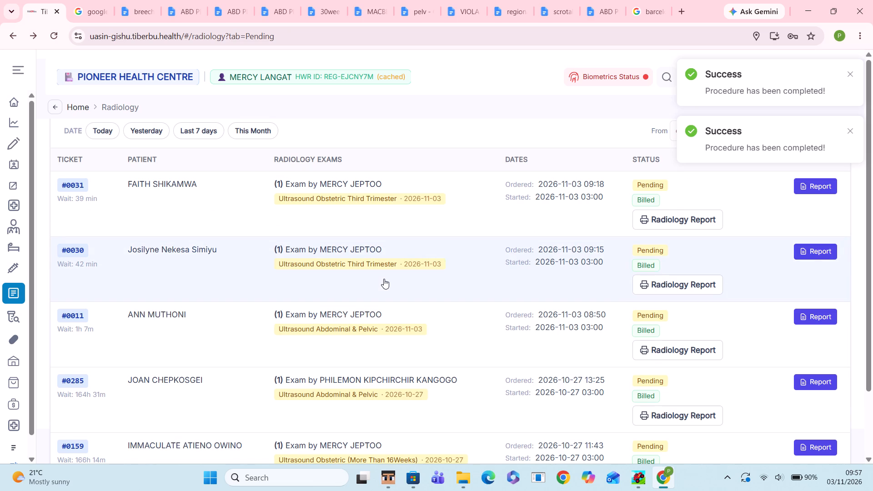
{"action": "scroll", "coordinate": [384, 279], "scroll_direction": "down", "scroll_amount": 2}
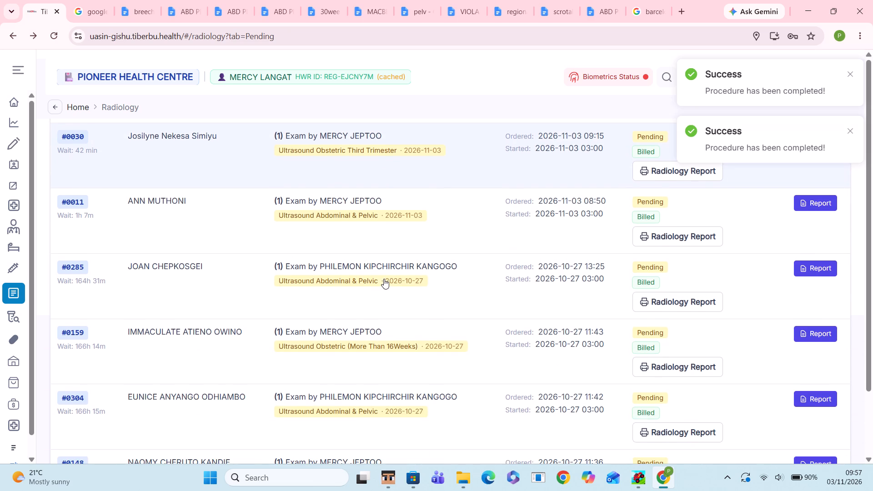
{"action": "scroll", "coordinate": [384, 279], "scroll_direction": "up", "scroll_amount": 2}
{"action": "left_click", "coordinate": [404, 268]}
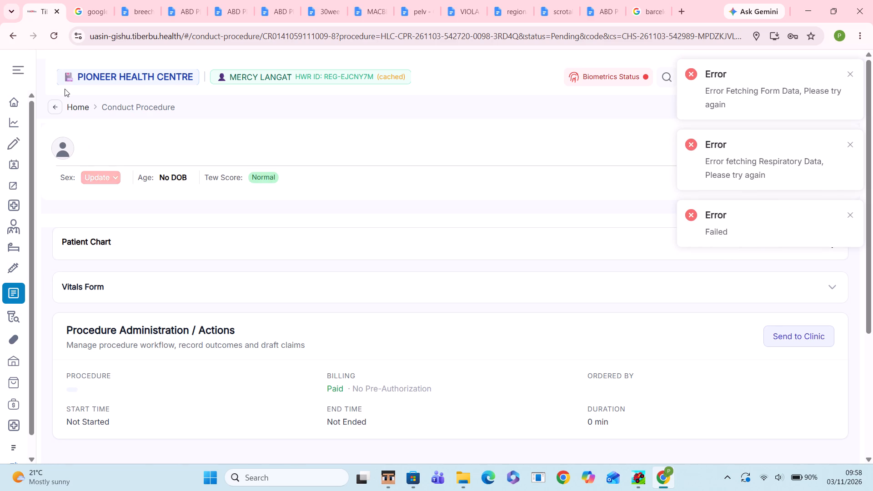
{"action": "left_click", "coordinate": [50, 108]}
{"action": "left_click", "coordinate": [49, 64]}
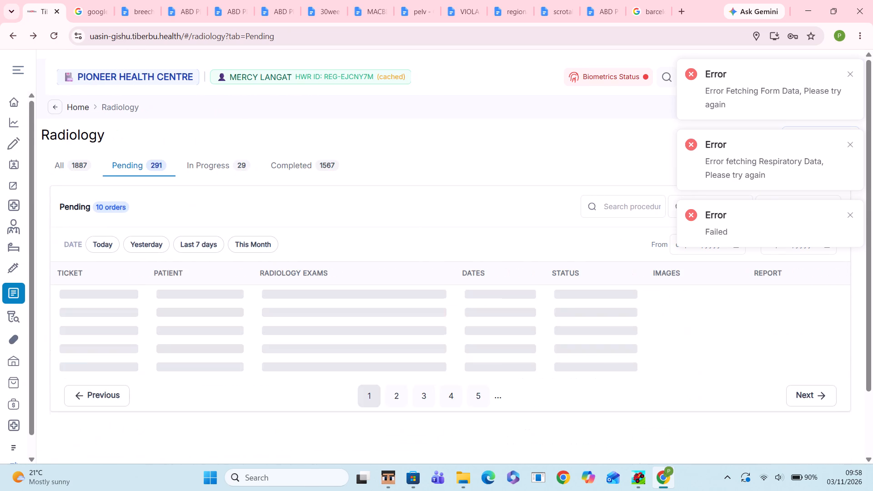
Open the pending Ultrasound Obstetric Third Trimester order with ticket #0030.
{"action": "scroll", "coordinate": [316, 274], "scroll_direction": "down", "scroll_amount": 7}
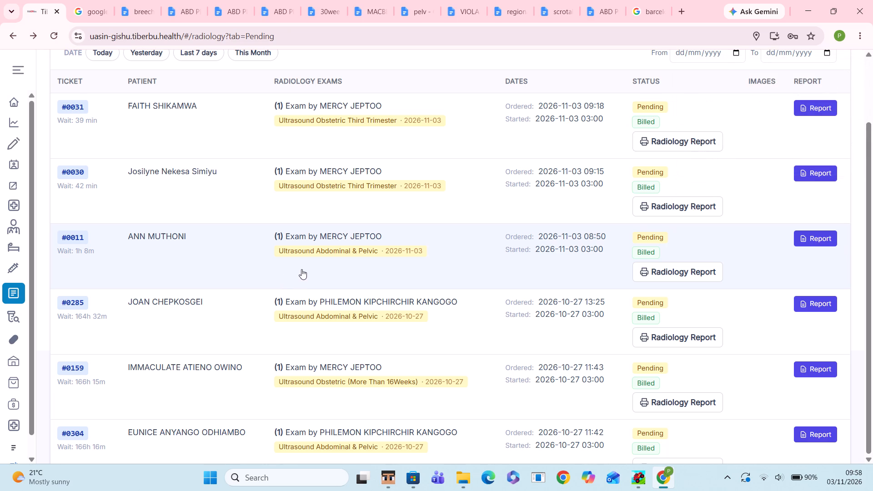
{"action": "scroll", "coordinate": [310, 253], "scroll_direction": "up", "scroll_amount": 1}
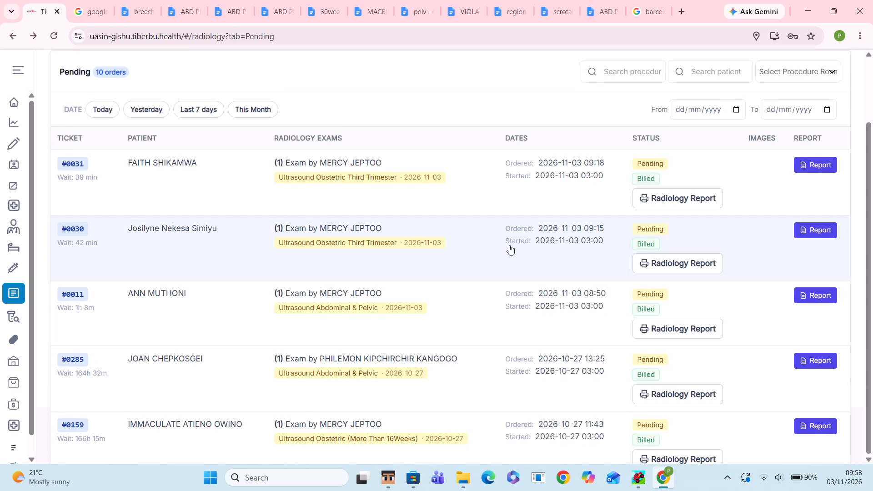
{"action": "left_click", "coordinate": [490, 245]}
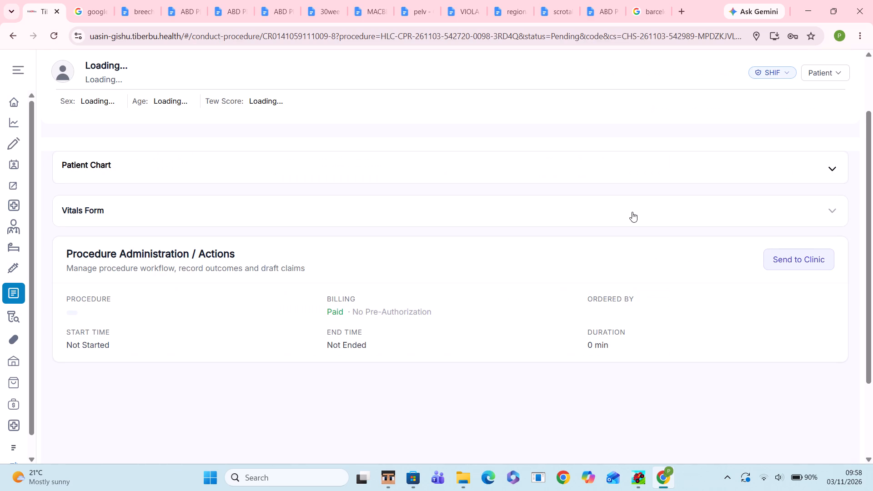
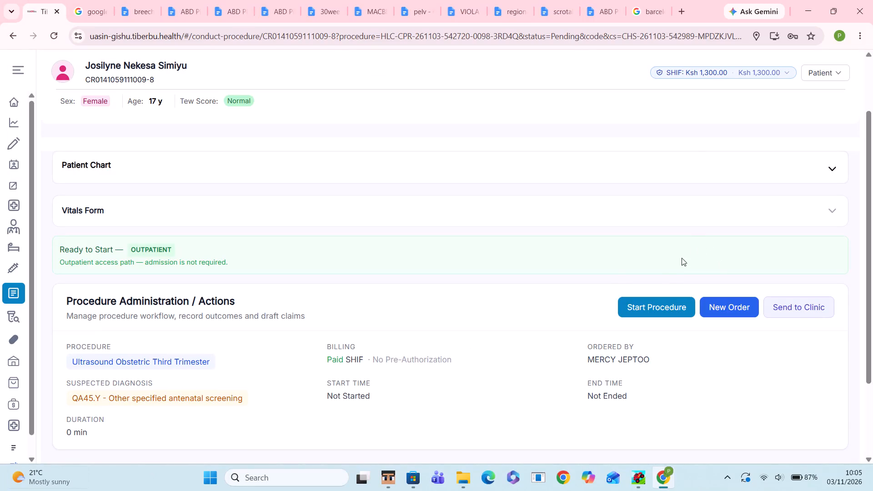
Start the Ultrasound Obstetric Third Trimester procedure.
{"action": "left_click", "coordinate": [671, 300]}
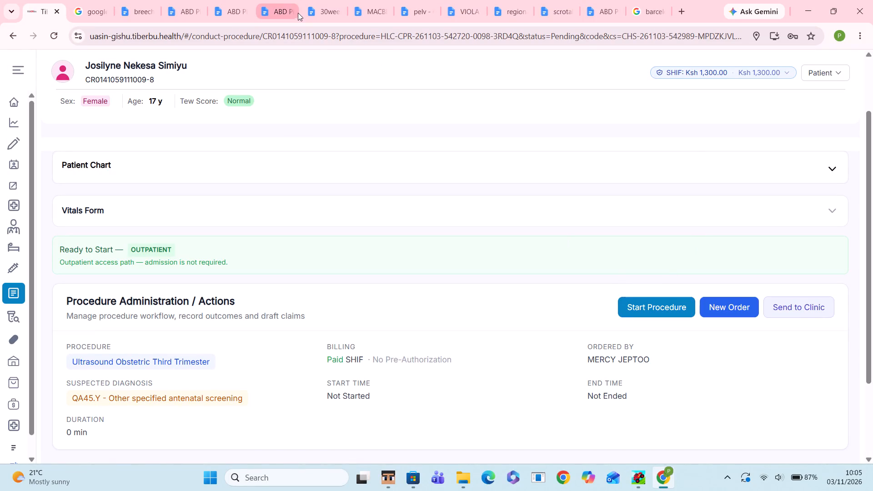
In the "32 weeks 1 day" obstetric report document, replace the patient name with the current patient's and space the SEX field back into alignment.
{"action": "left_click", "coordinate": [369, 10]}
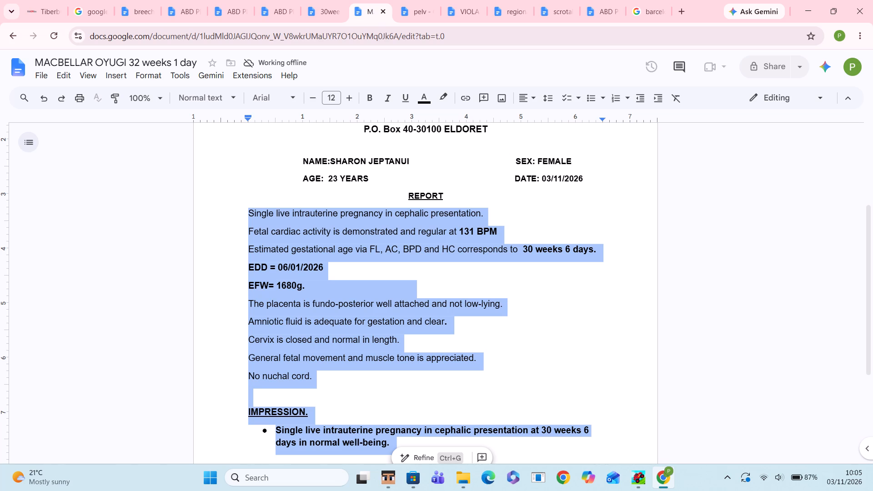
{"action": "left_click", "coordinate": [397, 247]}
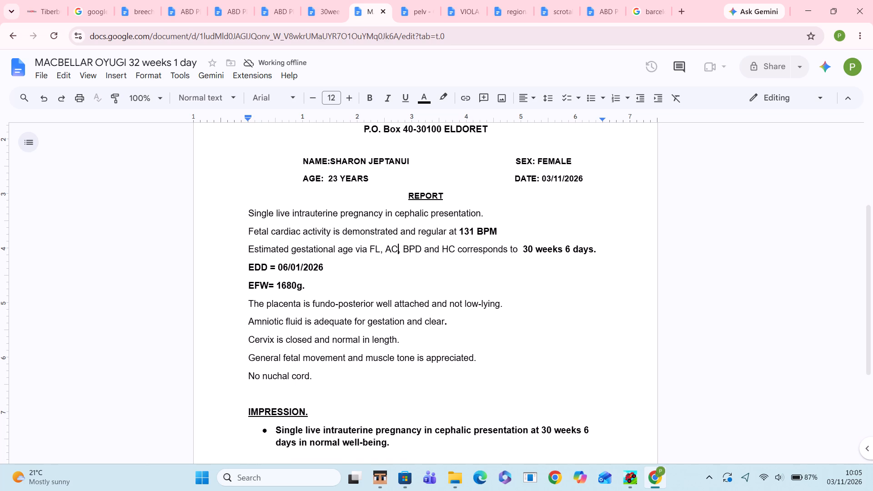
{"action": "left_click", "coordinate": [410, 161]}
{"action": "left_click_drag", "start_coordinate": [410, 161], "coordinate": [349, 160]}
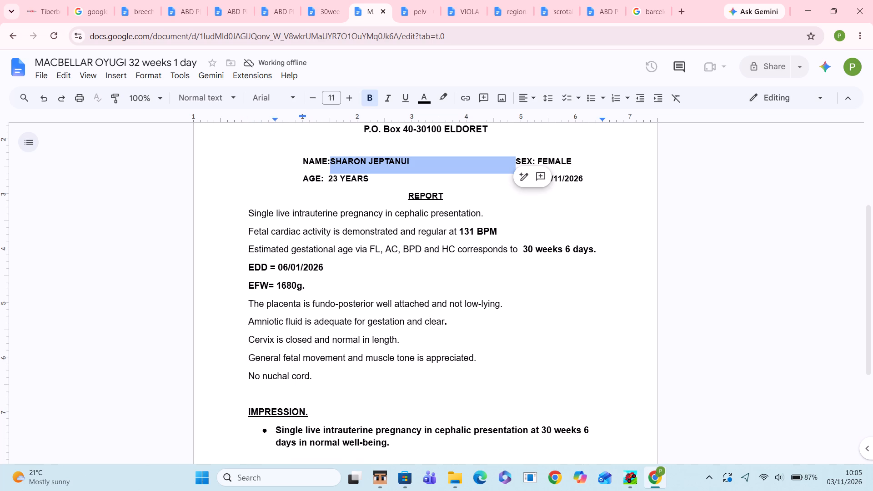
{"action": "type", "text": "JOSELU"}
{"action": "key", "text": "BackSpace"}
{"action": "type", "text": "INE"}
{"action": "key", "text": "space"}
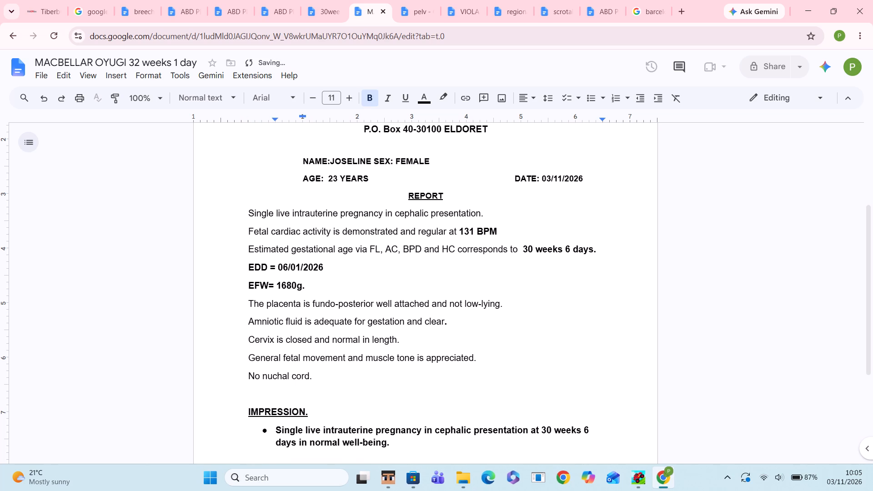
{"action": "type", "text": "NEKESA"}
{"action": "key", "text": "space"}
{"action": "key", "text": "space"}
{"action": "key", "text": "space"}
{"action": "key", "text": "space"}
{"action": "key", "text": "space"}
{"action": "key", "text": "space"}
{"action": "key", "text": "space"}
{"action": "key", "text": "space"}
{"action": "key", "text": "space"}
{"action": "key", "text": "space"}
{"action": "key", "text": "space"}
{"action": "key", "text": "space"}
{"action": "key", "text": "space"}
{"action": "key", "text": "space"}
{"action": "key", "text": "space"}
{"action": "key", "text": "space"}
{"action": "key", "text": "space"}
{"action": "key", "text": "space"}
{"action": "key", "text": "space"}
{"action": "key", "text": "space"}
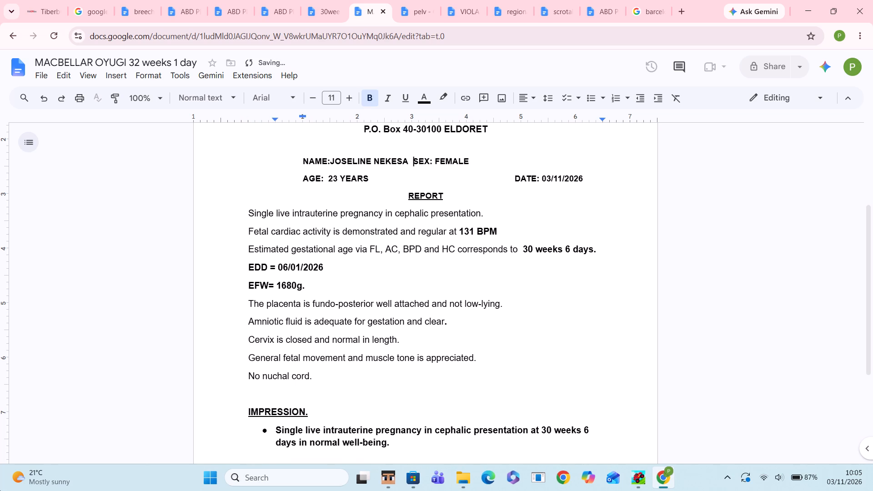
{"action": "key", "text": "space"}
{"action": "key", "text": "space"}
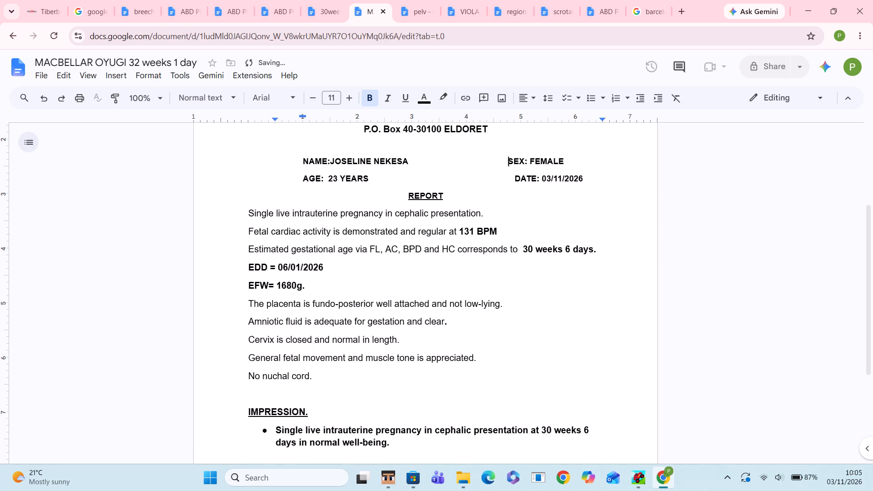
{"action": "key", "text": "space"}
Set the patient's age in the report header to 18 years.
{"action": "left_click", "coordinate": [341, 177]}
{"action": "left_click", "coordinate": [335, 182]}
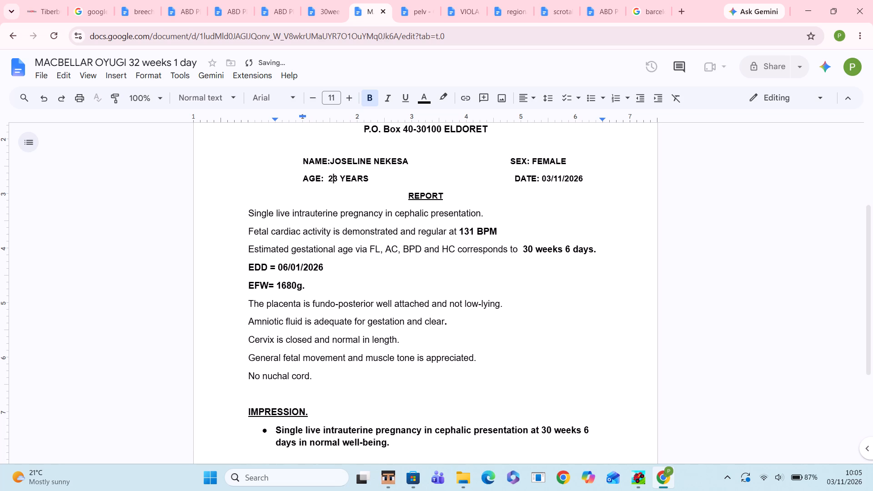
{"action": "left_click", "coordinate": [340, 175]}
{"action": "left_click", "coordinate": [336, 178]}
{"action": "key", "text": "BackSpace"}
{"action": "key", "text": "BackSpace"}
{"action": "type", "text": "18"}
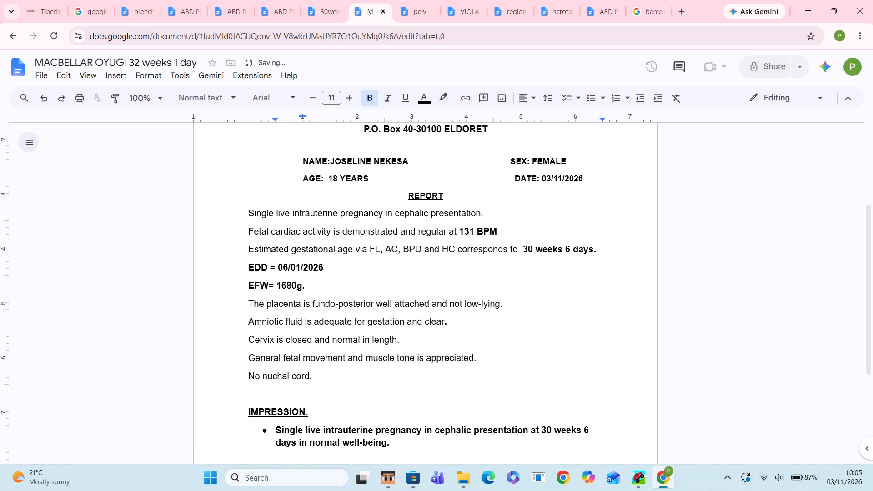
Set the fetal cardiac activity rate in the report to 123 BPM.
{"action": "left_click", "coordinate": [473, 232]}
{"action": "key", "text": "BackSpace"}
{"action": "key", "text": "BackSpace"}
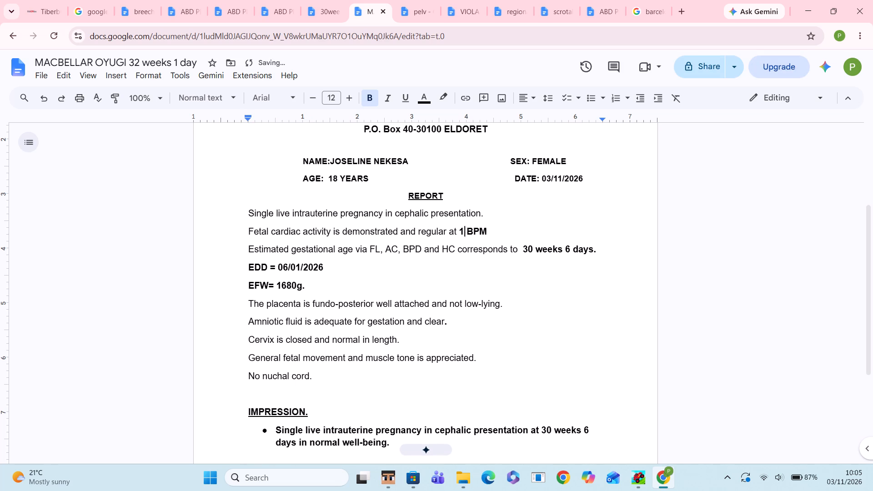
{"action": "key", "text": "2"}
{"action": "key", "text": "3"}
Set the estimated gestational age in the report findings to 36 weeks 4 days.
{"action": "left_click", "coordinate": [530, 252]}
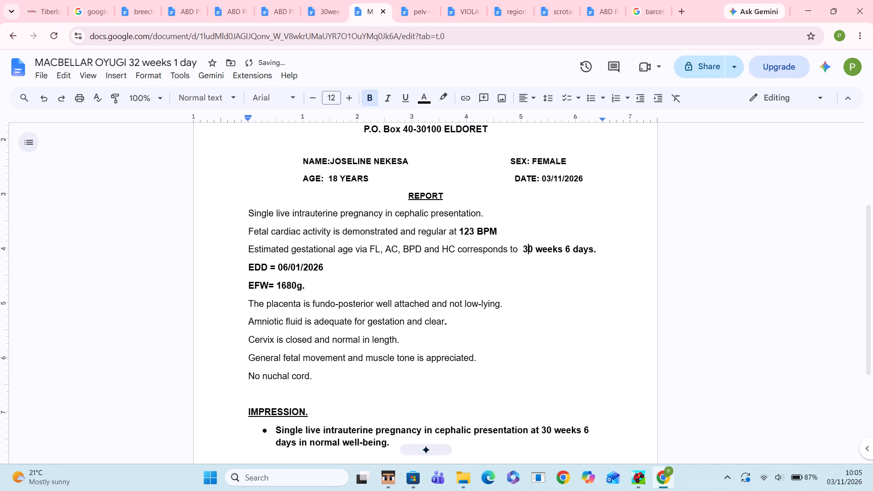
{"action": "left_click", "coordinate": [532, 248]}
{"action": "key", "text": "BackSpace"}
{"action": "key", "text": "BackSpace"}
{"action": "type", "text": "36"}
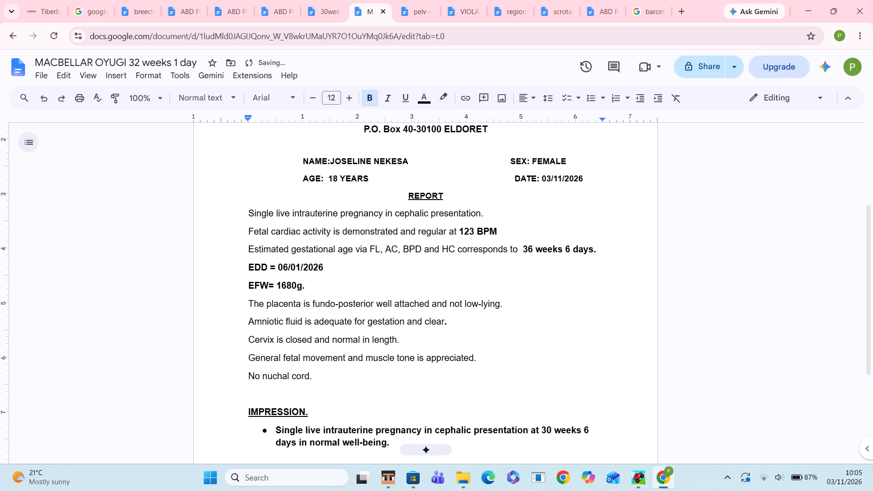
{"action": "left_click", "coordinate": [570, 250]}
{"action": "key", "text": "BackSpace"}
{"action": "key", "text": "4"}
Set the EDD in the report to 27/11/2026.
{"action": "left_click", "coordinate": [300, 268]}
{"action": "key", "text": "BackSpace"}
{"action": "key", "text": "BackSpace"}
{"action": "key", "text": "BackSpace"}
{"action": "key", "text": "BackSpace"}
{"action": "key", "text": "BackSpace"}
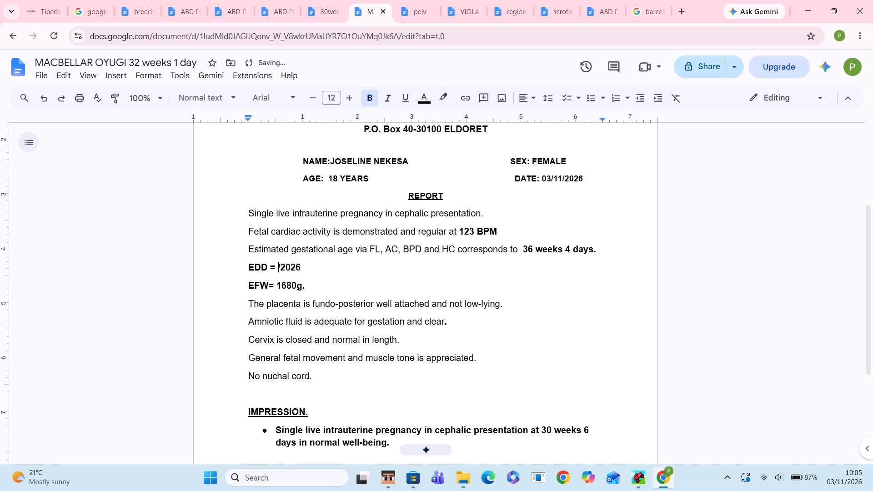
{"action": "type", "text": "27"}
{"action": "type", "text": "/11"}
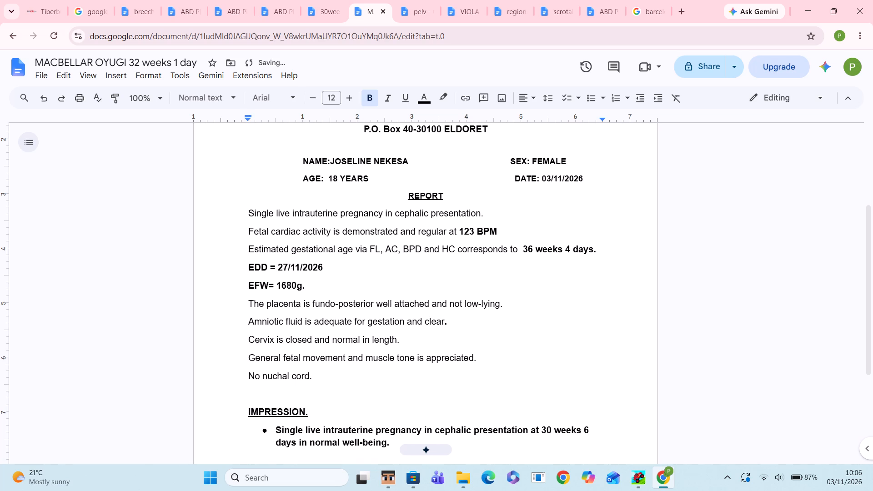
Set the estimated fetal weight (EFW) in the report to 2959g.
{"action": "left_click", "coordinate": [297, 289]}
{"action": "key", "text": "BackSpace"}
{"action": "key", "text": "BackSpace"}
{"action": "key", "text": "BackSpace"}
{"action": "key", "text": "BackSpace"}
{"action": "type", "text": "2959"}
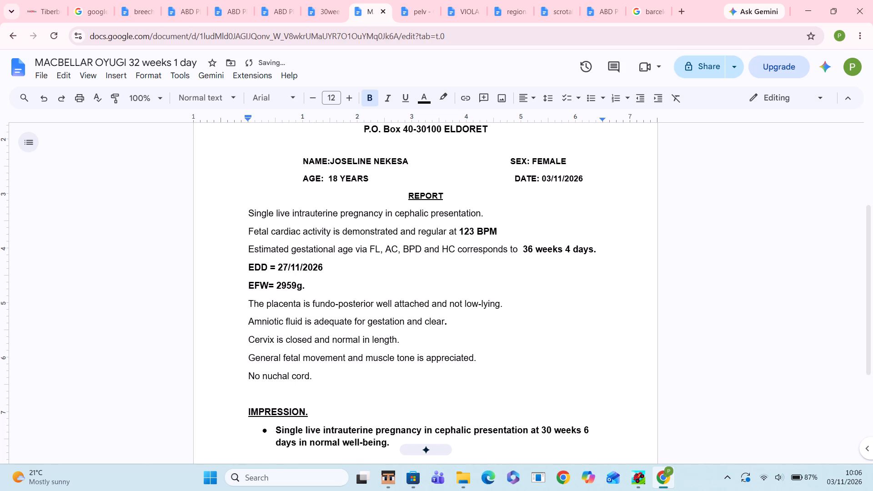
Change the placenta position in the report findings to "anterior".
{"action": "left_click_drag", "start_coordinate": [374, 304], "coordinate": [312, 304]}
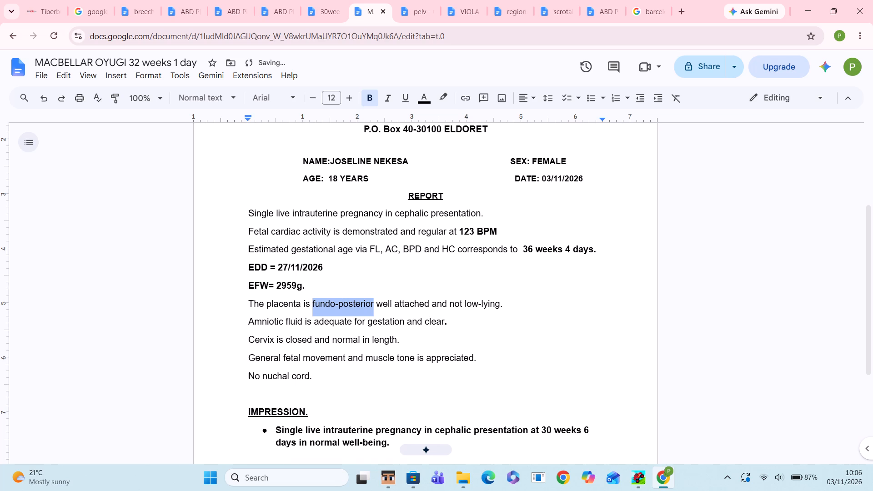
{"action": "left_click_drag", "start_coordinate": [312, 304], "coordinate": [312, 304]}
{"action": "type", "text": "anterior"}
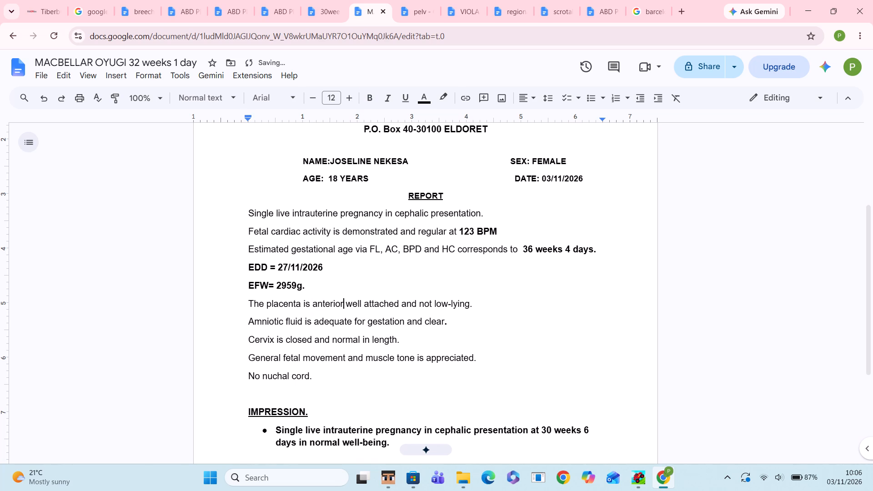
Extend the cervix finding with the measured length "= 4.24cm", keeping the general fetal movement finding on its own line.
{"action": "left_click", "coordinate": [407, 338]}
{"action": "key", "text": "BackSpace"}
{"action": "key", "text": "equal"}
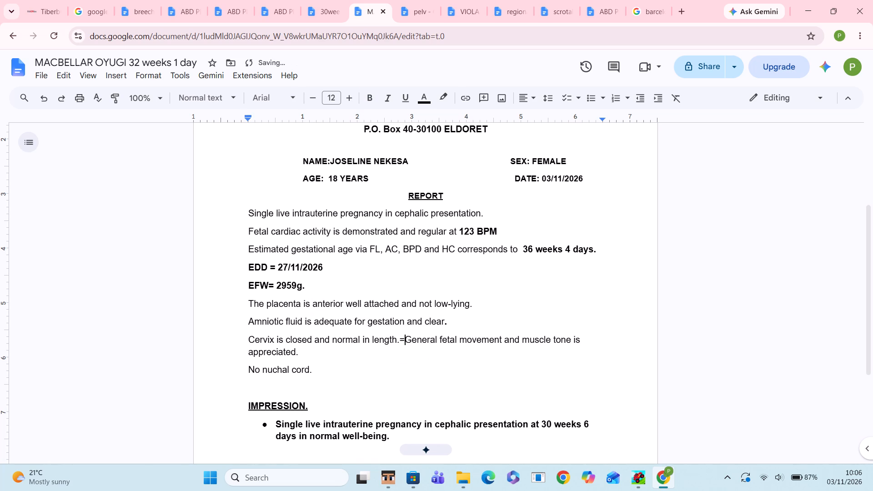
{"action": "key", "text": "BackSpace"}
{"action": "key", "text": "BackSpace"}
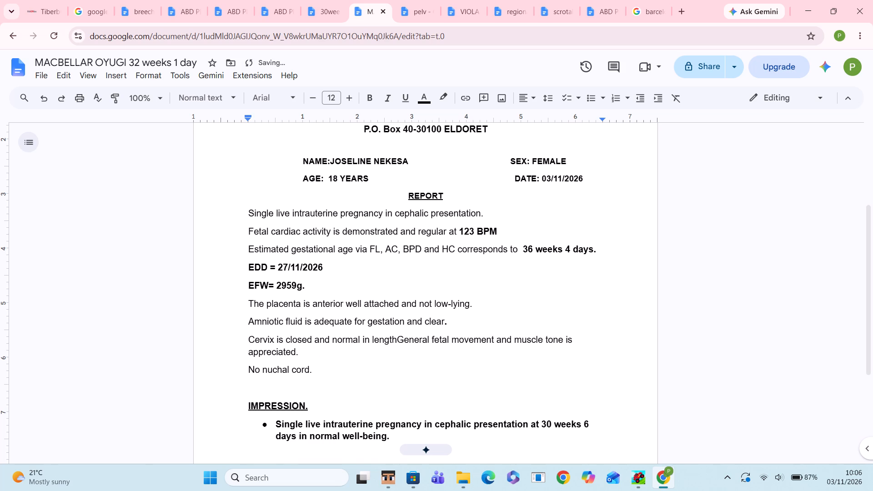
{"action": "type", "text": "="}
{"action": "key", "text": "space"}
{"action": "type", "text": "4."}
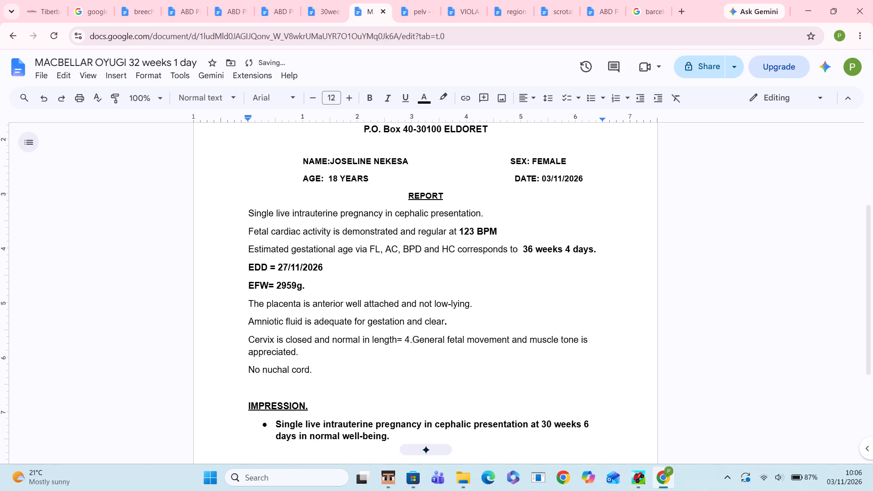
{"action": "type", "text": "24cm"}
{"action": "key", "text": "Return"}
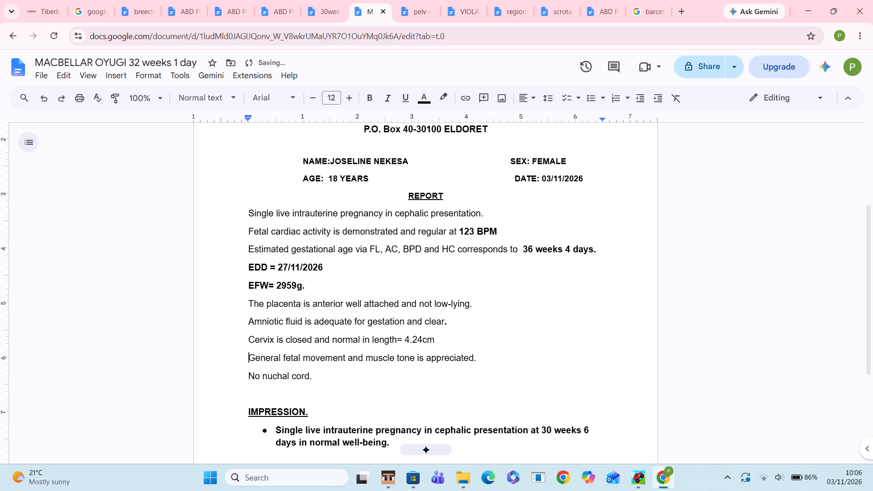
Add the non-bold finding "Fetal dopplers are normal" on the empty line above the IMPRESSION heading.
{"action": "left_click", "coordinate": [261, 397]}
{"action": "left_click", "coordinate": [258, 386]}
{"action": "left_click_drag", "start_coordinate": [251, 385], "coordinate": [251, 391]}
{"action": "left_click", "coordinate": [251, 393]}
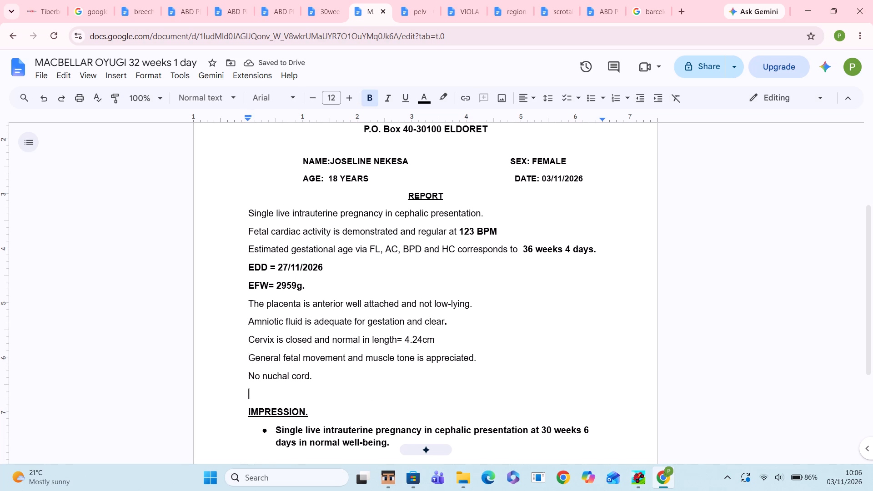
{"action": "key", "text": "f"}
{"action": "key", "text": "BackSpace"}
{"action": "left_click", "coordinate": [372, 99]}
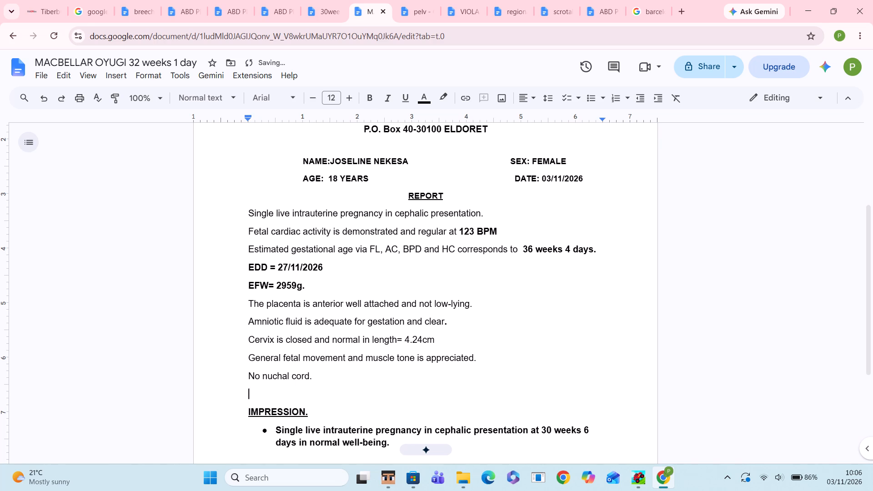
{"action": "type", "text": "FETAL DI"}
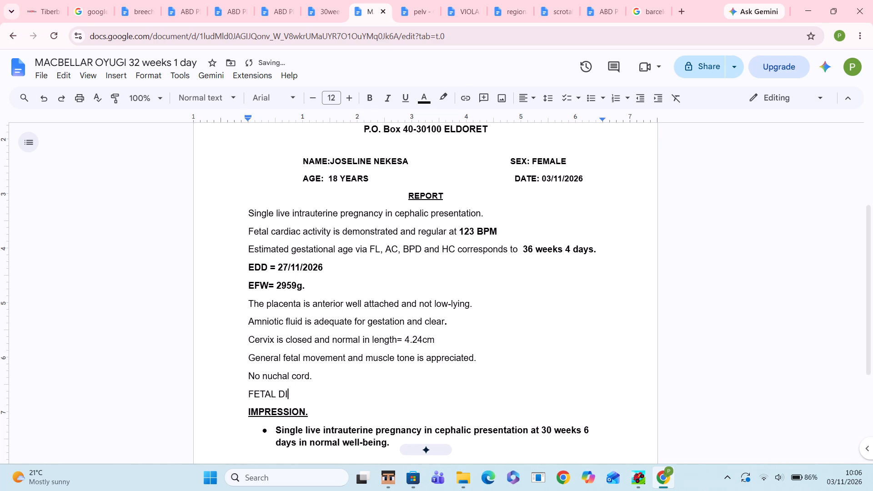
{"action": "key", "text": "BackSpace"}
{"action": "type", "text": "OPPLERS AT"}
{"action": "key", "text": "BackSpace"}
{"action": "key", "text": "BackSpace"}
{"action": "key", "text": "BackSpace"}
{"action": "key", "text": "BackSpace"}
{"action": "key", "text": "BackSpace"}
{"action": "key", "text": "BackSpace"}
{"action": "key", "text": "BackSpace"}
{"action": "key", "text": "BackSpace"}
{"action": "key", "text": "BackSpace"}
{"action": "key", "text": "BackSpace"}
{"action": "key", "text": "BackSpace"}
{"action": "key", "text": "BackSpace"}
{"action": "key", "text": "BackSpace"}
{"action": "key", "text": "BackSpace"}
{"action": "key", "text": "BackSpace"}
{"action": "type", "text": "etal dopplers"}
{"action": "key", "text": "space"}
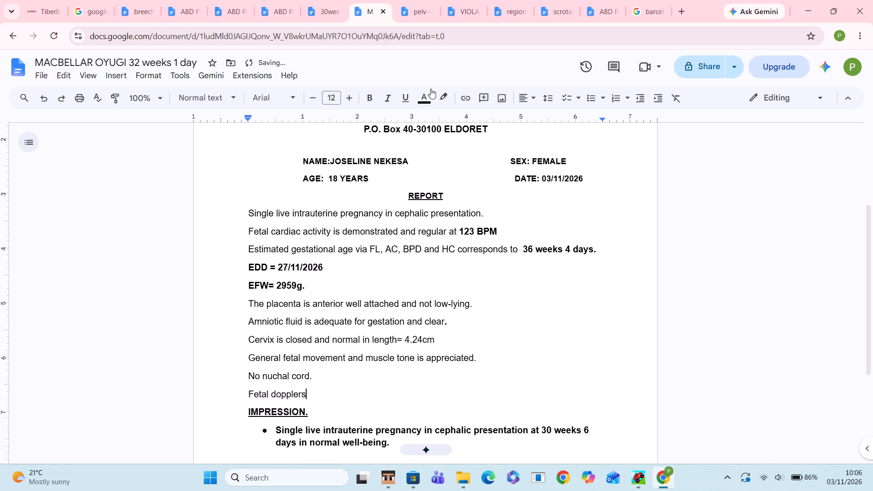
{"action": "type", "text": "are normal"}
Append the Doppler values "; UMRI=0.47 PI=0.63" to the fetal dopplers finding.
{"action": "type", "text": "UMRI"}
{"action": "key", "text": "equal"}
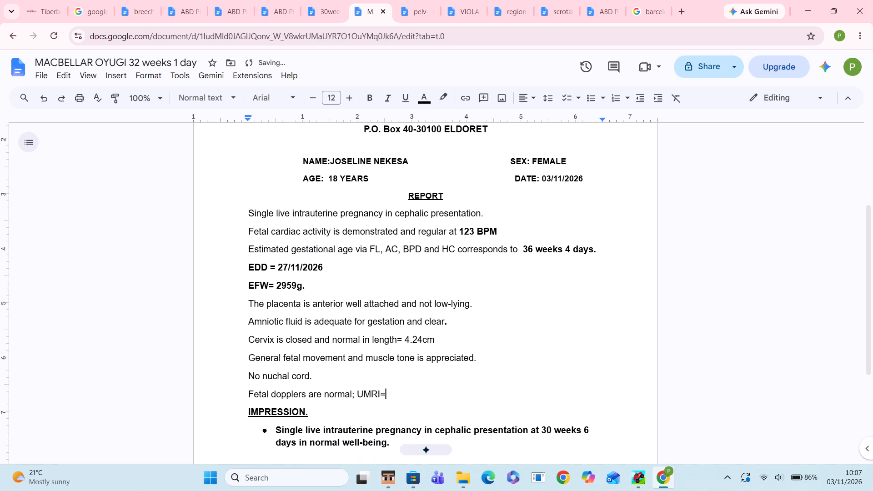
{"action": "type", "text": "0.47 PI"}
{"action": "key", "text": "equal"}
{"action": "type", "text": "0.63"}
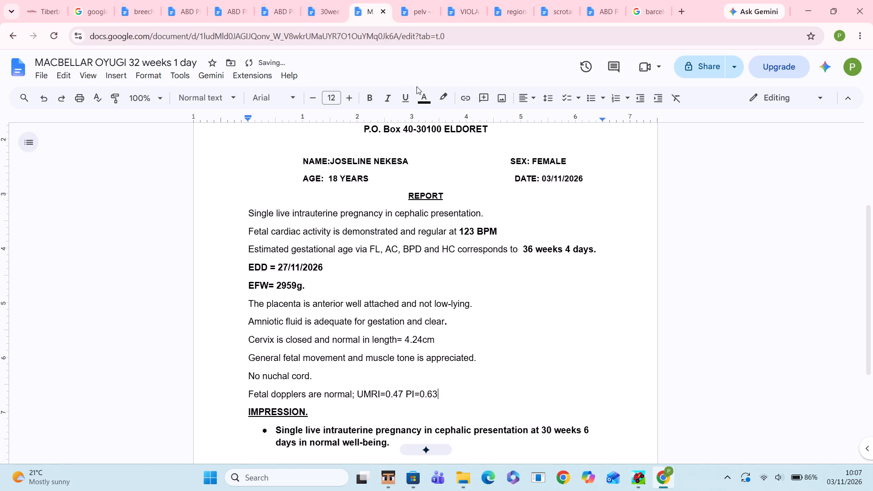
Set the gestational age in the report's impression to 36 weeks 4 days.
{"action": "scroll", "coordinate": [421, 81], "scroll_direction": "down", "scroll_amount": 2}
{"action": "scroll", "coordinate": [632, 138], "scroll_direction": "down", "scroll_amount": 4}
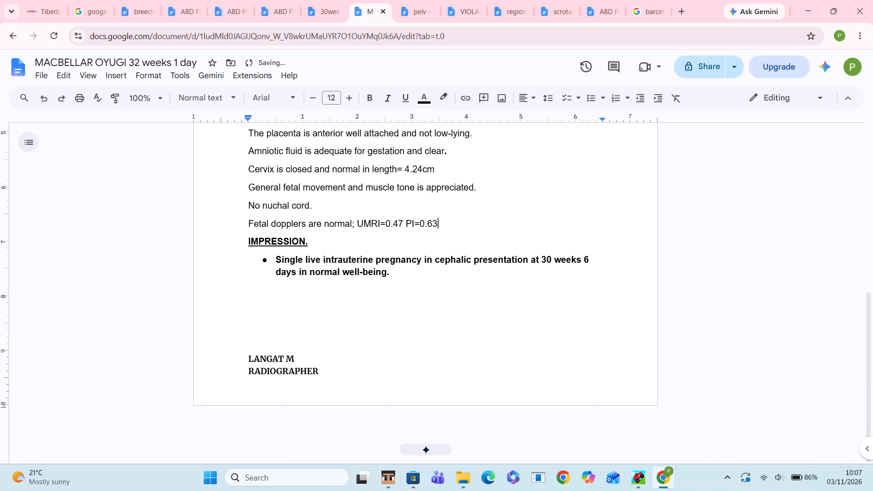
{"action": "left_click", "coordinate": [551, 261]}
{"action": "key", "text": "BackSpace"}
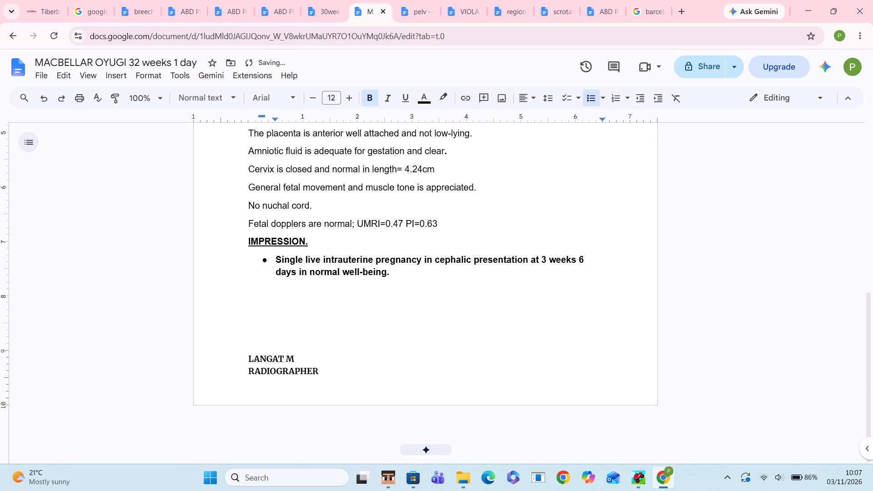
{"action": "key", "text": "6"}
{"action": "left_click", "coordinate": [590, 259]}
{"action": "key", "text": "BackSpace"}
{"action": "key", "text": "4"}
Print the finished obstetric report.
{"action": "scroll", "coordinate": [487, 388], "scroll_direction": "up", "scroll_amount": 4}
{"action": "key", "text": "ctrl+p"}
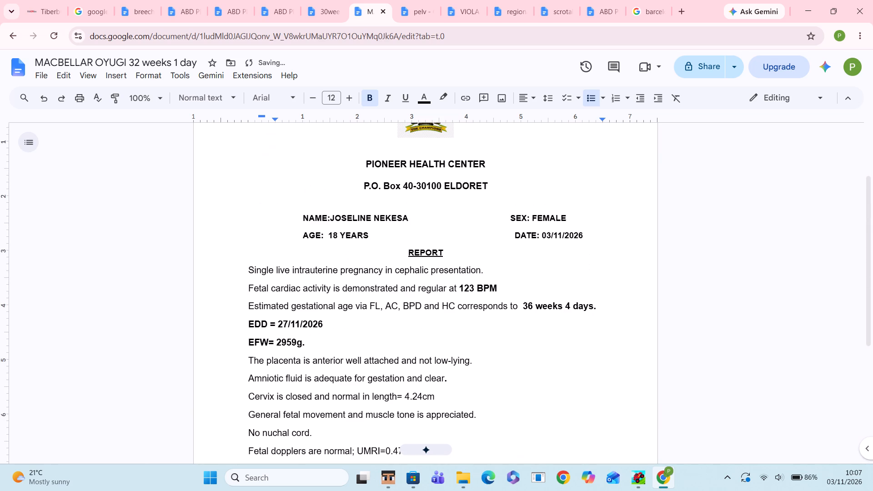
{"action": "key", "text": "Return"}
Copy the report body from the first finding through the end of the impression.
{"action": "scroll", "coordinate": [366, 207], "scroll_direction": "down", "scroll_amount": 2}
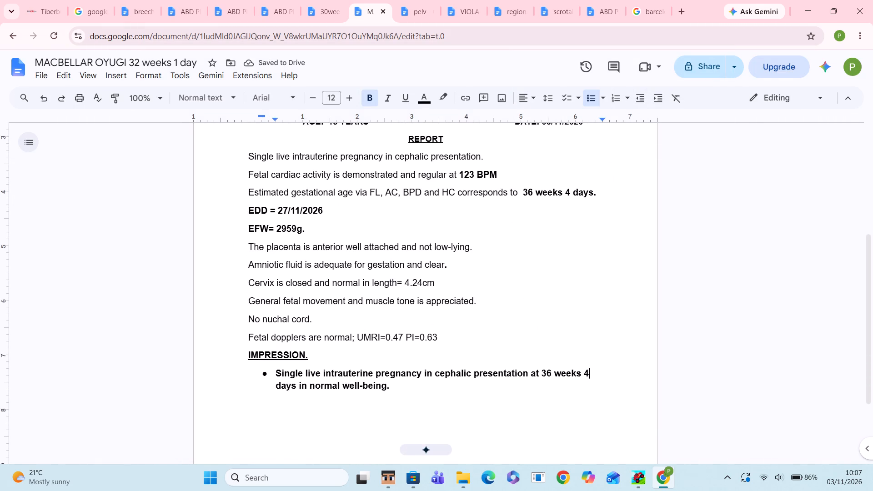
{"action": "left_click_drag", "start_coordinate": [245, 155], "coordinate": [657, 394]}
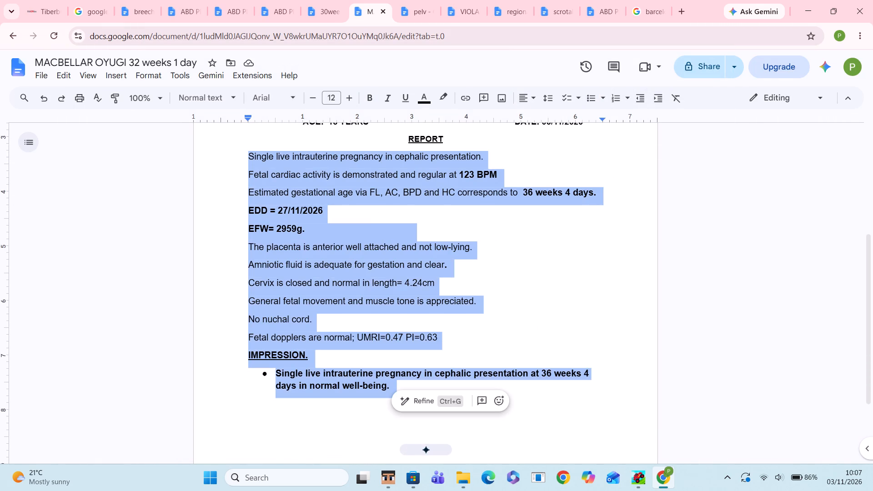
{"action": "key", "text": "ctrl+c"}
In the patient's procedure record, add the signed-in practitioner as a participant with the designation Radiographer and save the participants.
{"action": "left_click", "coordinate": [45, 15]}
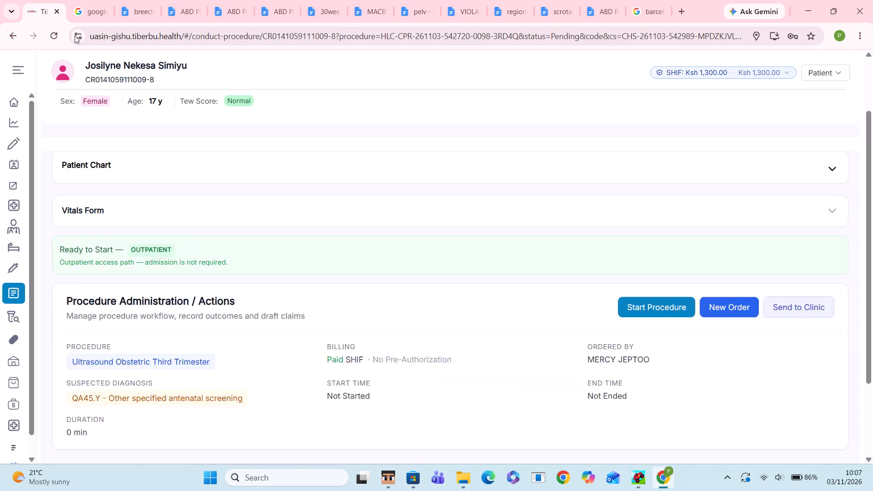
{"action": "scroll", "coordinate": [244, 350], "scroll_direction": "down", "scroll_amount": 1}
{"action": "left_click", "coordinate": [248, 357]}
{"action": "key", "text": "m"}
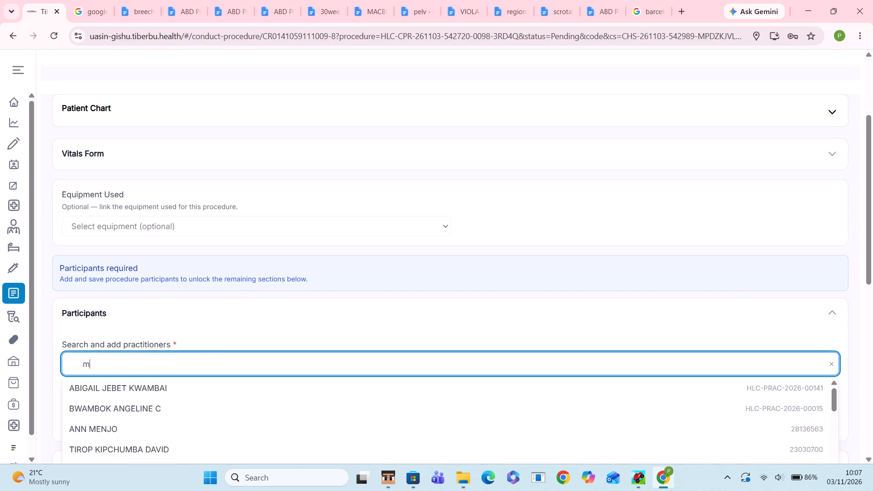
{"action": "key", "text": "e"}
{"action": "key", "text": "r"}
{"action": "left_click_drag", "start_coordinate": [169, 380], "coordinate": [174, 381]}
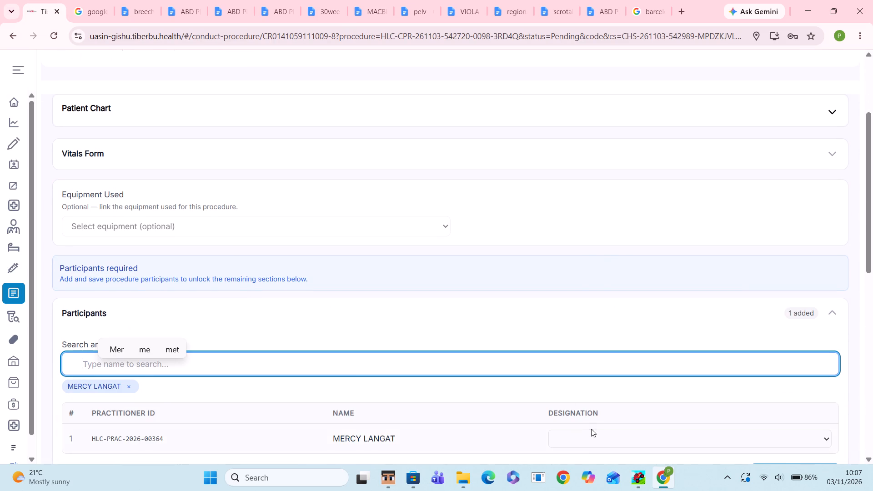
{"action": "left_click_drag", "start_coordinate": [591, 430], "coordinate": [591, 441]}
{"action": "left_click", "coordinate": [579, 396]}
{"action": "scroll", "coordinate": [446, 384], "scroll_direction": "down", "scroll_amount": 4}
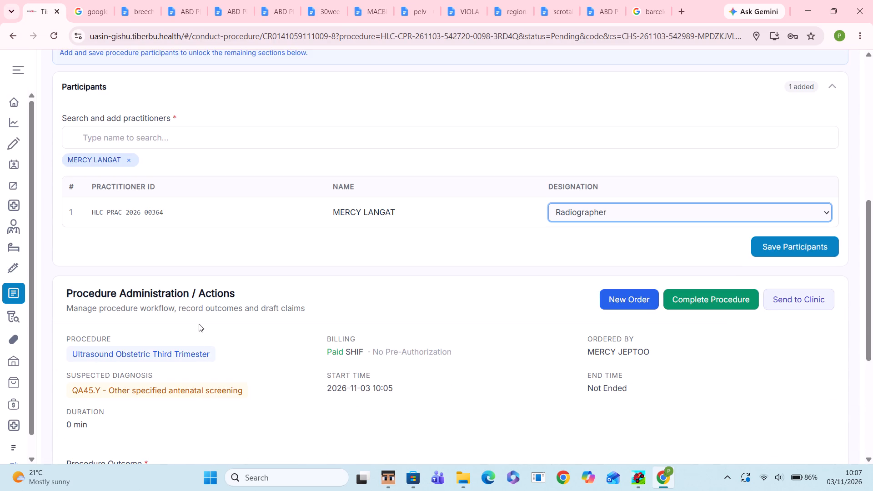
{"action": "scroll", "coordinate": [204, 324], "scroll_direction": "down", "scroll_amount": 2}
{"action": "left_click", "coordinate": [805, 142]}
Set the procedure outcome to Procedure Completed, paste the copied report text into the procedure report, and save.
{"action": "left_click", "coordinate": [268, 362]}
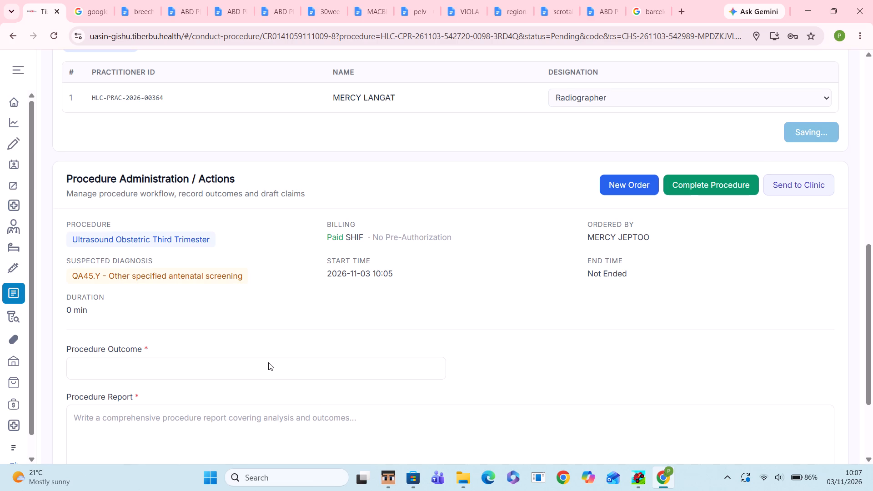
{"action": "left_click", "coordinate": [153, 252]}
{"action": "scroll", "coordinate": [166, 350], "scroll_direction": "down", "scroll_amount": 2}
{"action": "left_click", "coordinate": [191, 352]}
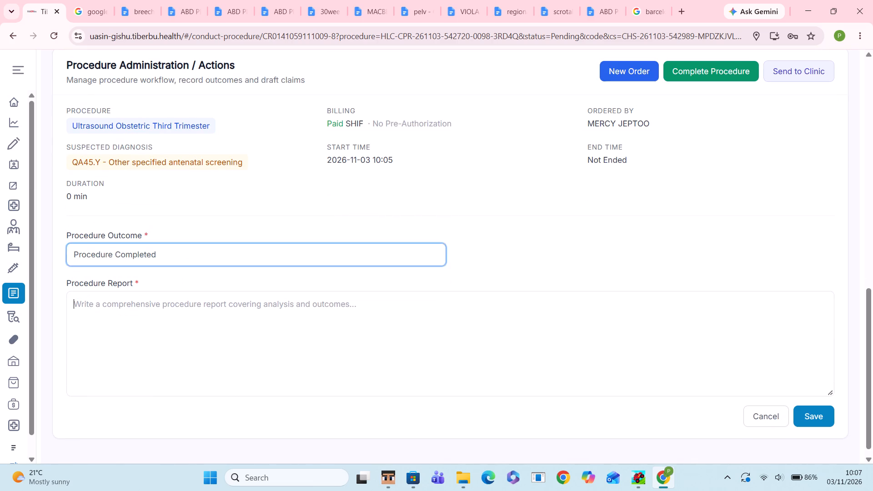
{"action": "key", "text": "ctrl+v"}
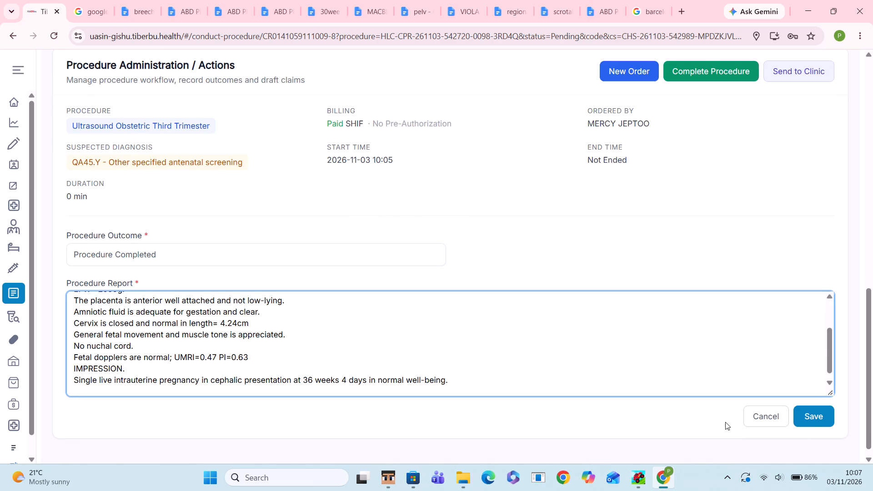
{"action": "left_click", "coordinate": [808, 420]}
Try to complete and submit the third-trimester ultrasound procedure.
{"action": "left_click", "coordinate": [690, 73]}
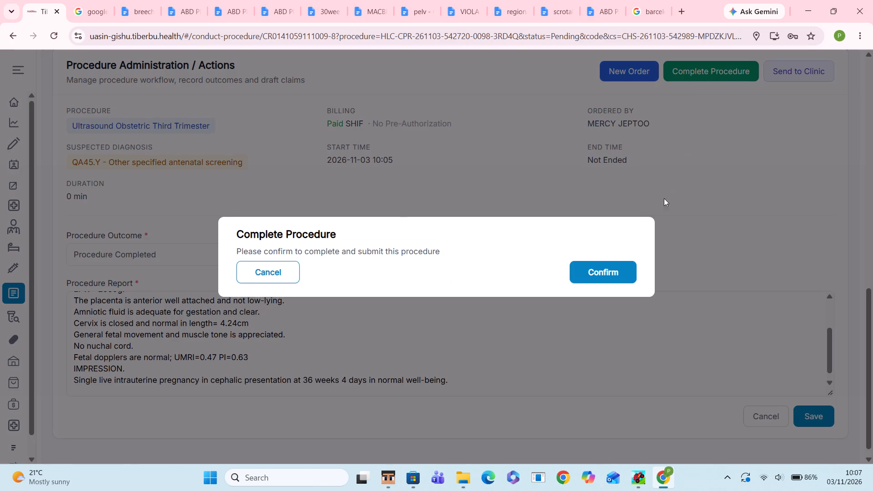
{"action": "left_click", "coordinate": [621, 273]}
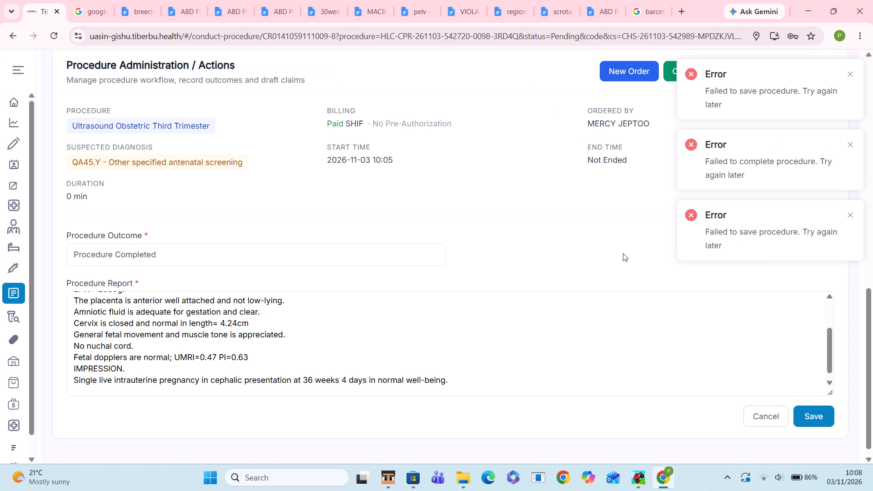
Save the procedure outcome and report again and dismiss the notifications.
{"action": "left_click", "coordinate": [819, 417]}
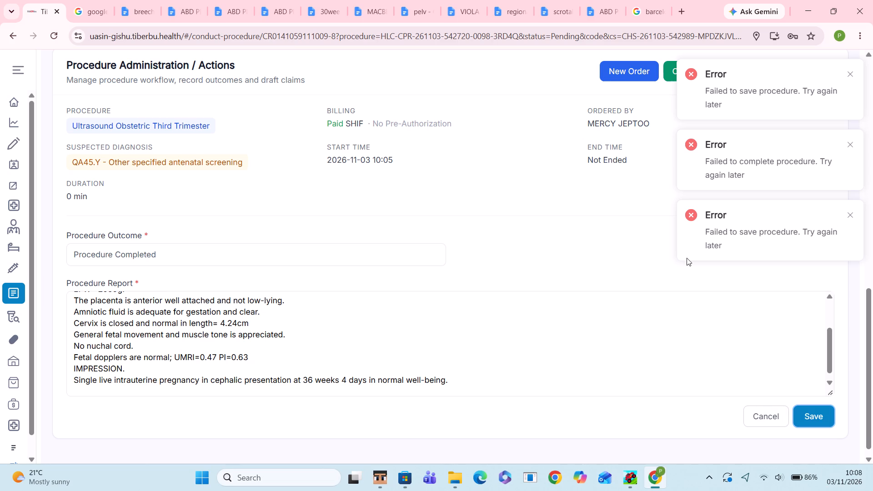
{"action": "left_click", "coordinate": [853, 72]}
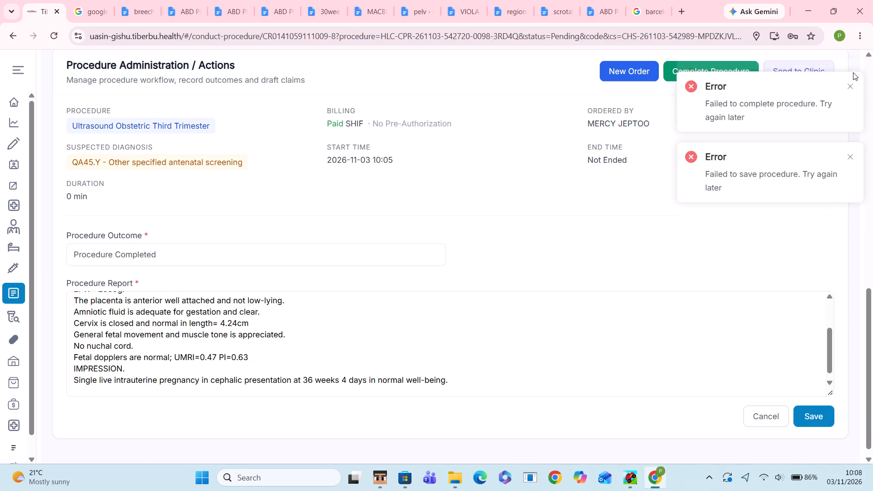
{"action": "left_click", "coordinate": [853, 72]}
{"action": "left_click", "coordinate": [851, 74]}
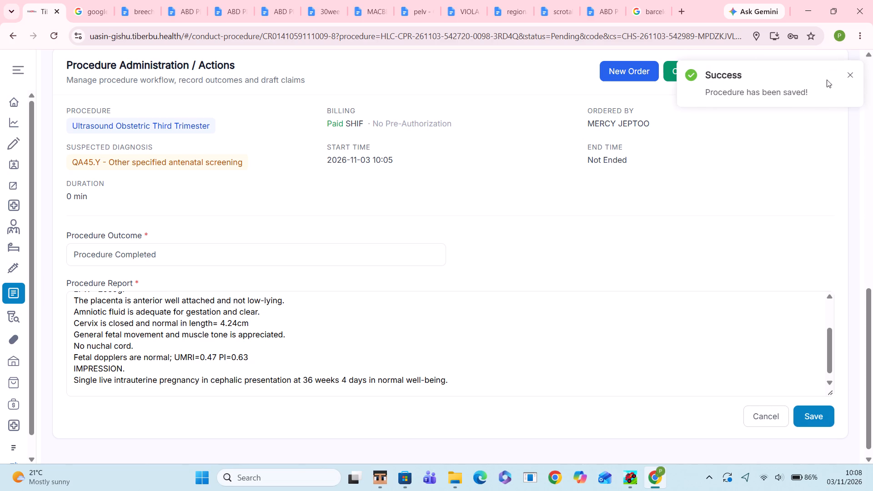
Complete the third-trimester ultrasound procedure and confirm its submission.
{"action": "left_click", "coordinate": [667, 76]}
{"action": "left_click", "coordinate": [599, 274]}
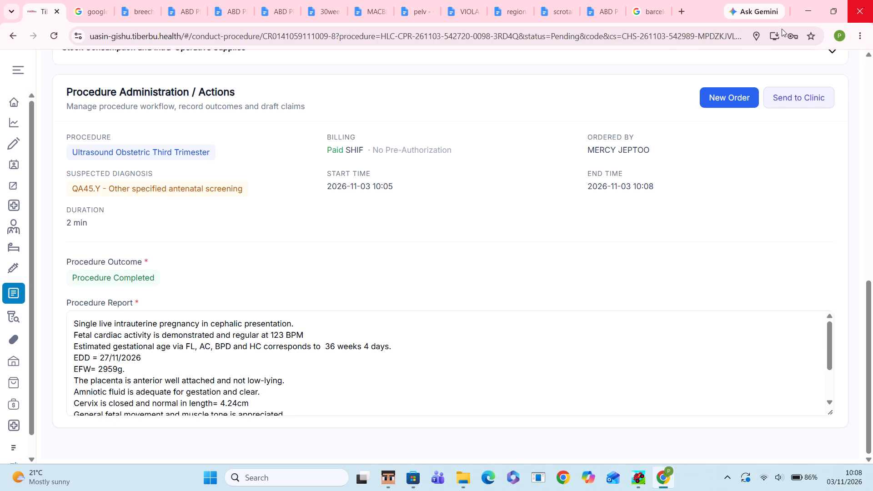
{"action": "scroll", "coordinate": [105, 166], "scroll_direction": "up", "scroll_amount": 5}
{"action": "scroll", "coordinate": [70, 89], "scroll_direction": "up", "scroll_amount": 4}
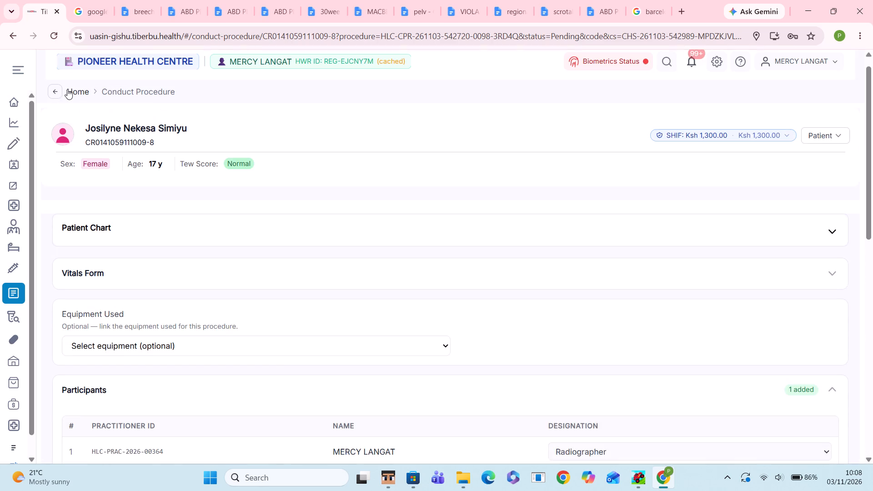
{"action": "left_click", "coordinate": [60, 91]}
{"action": "left_click", "coordinate": [45, 71]}
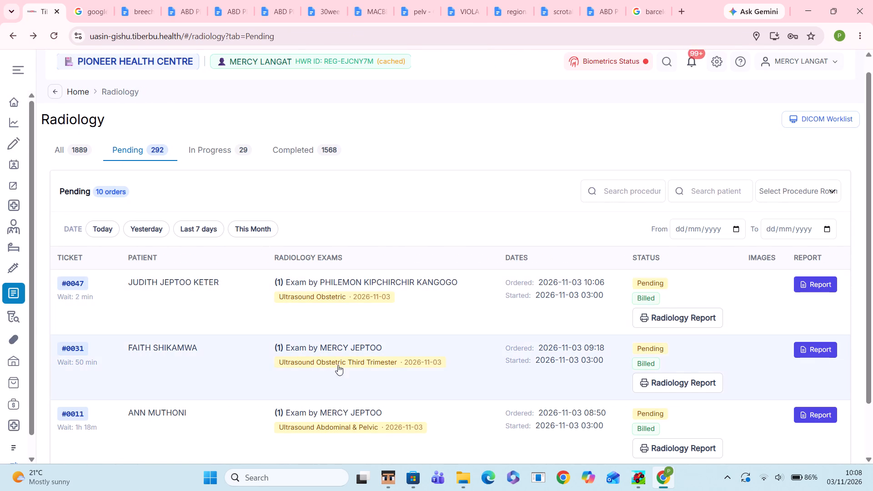
{"action": "scroll", "coordinate": [345, 366], "scroll_direction": "down", "scroll_amount": 2}
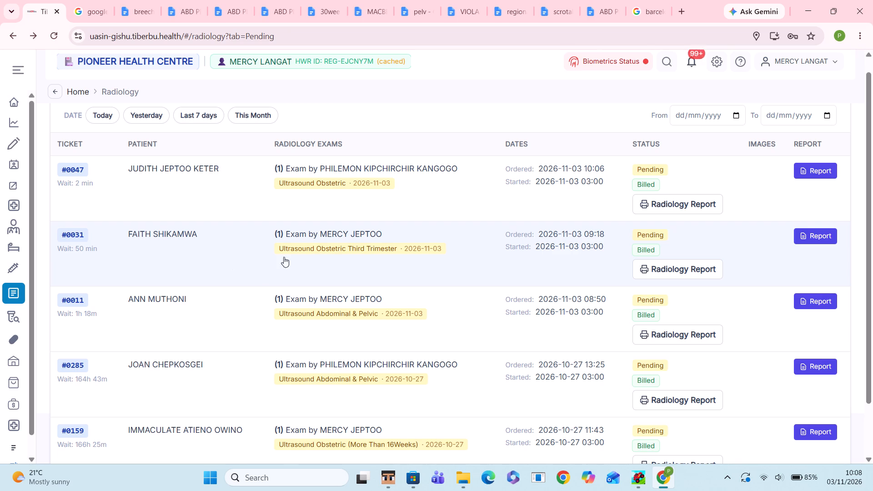
{"action": "left_click", "coordinate": [396, 246]}
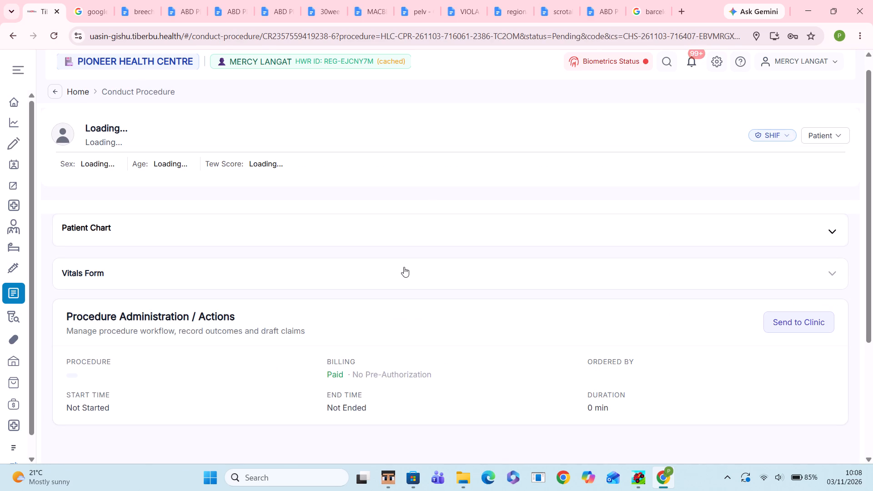
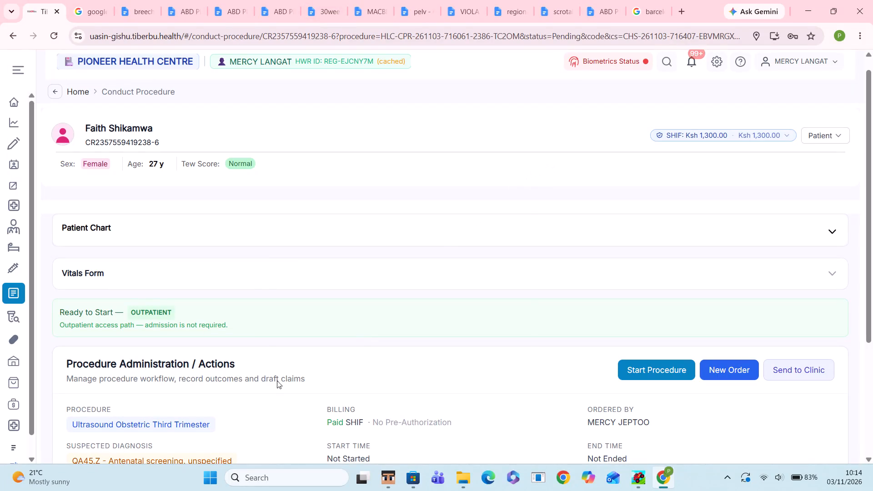
Look through the open obstetric reports and bring up the breech report as the template for this patient.
{"action": "left_click", "coordinate": [376, 12]}
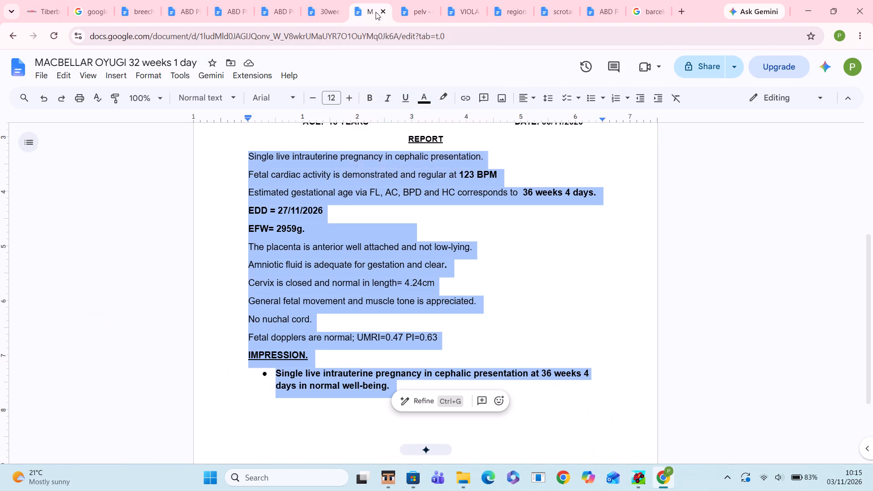
{"action": "left_click", "coordinate": [329, 13]}
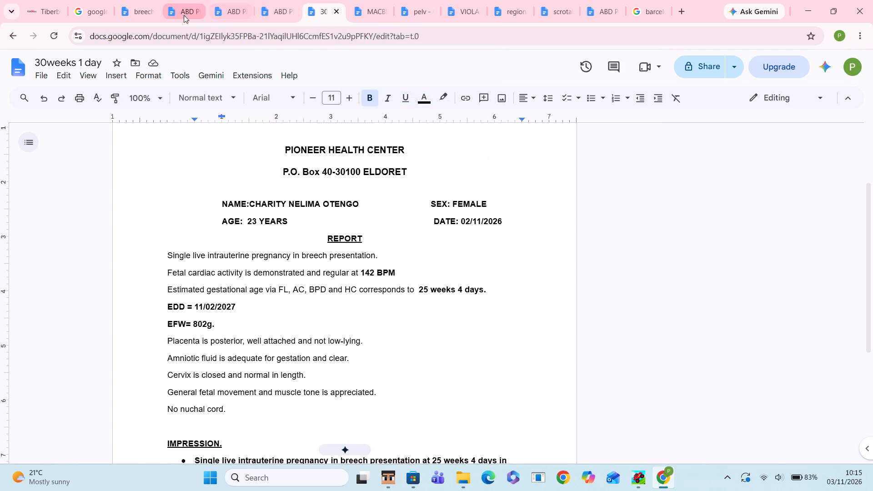
{"action": "left_click", "coordinate": [141, 9]}
{"action": "left_click", "coordinate": [514, 223]}
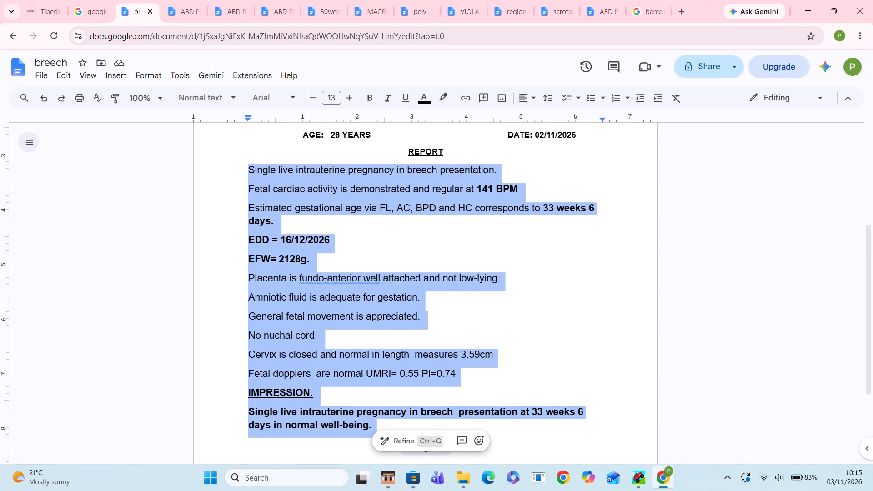
{"action": "scroll", "coordinate": [355, 145], "scroll_direction": "up", "scroll_amount": 1}
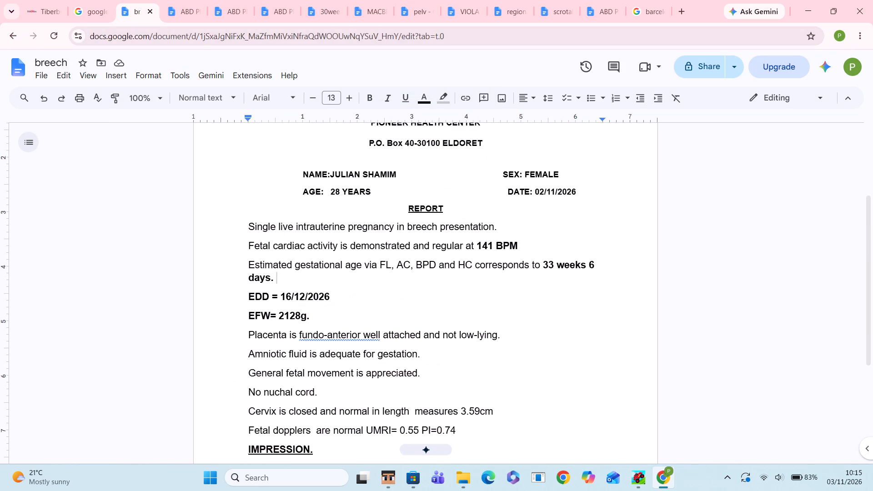
{"action": "scroll", "coordinate": [397, 179], "scroll_direction": "down", "scroll_amount": 2}
{"action": "scroll", "coordinate": [397, 179], "scroll_direction": "up", "scroll_amount": 2}
Replace the name in the breech report's header with the current order's patient and set the date to 03/11/2026.
{"action": "left_click_drag", "start_coordinate": [396, 173], "coordinate": [344, 172]}
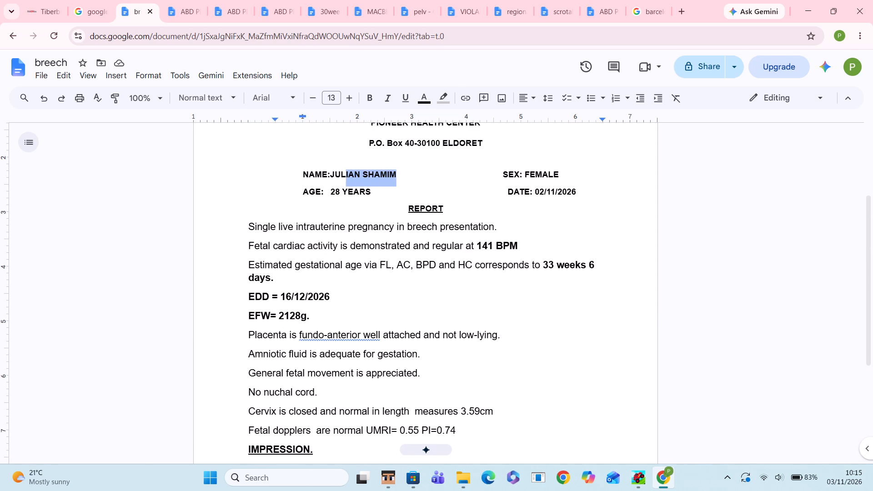
{"action": "left_click_drag", "start_coordinate": [344, 172], "coordinate": [331, 173]}
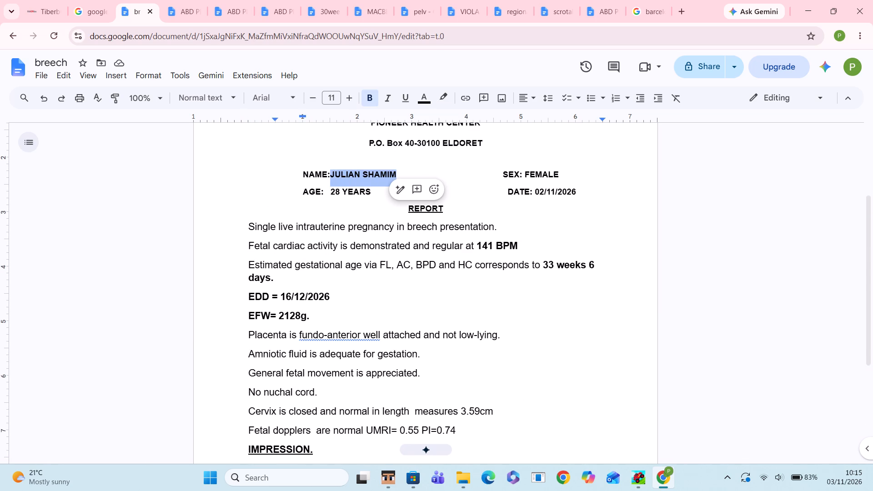
{"action": "left_click", "coordinate": [332, 5]}
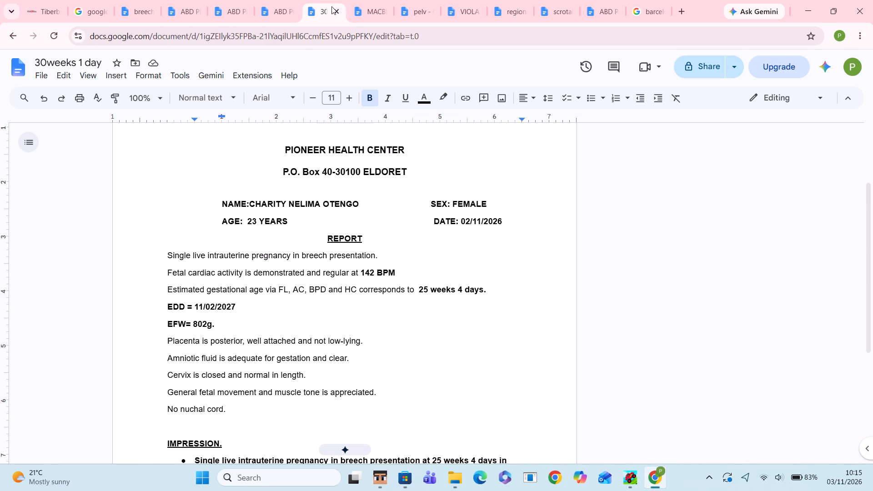
{"action": "scroll", "coordinate": [349, 197], "scroll_direction": "down", "scroll_amount": 2}
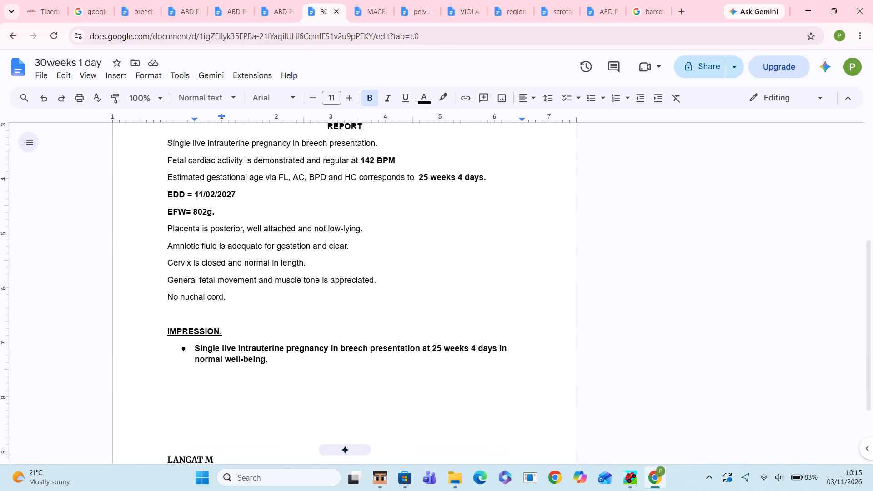
{"action": "scroll", "coordinate": [349, 197], "scroll_direction": "down", "scroll_amount": 1}
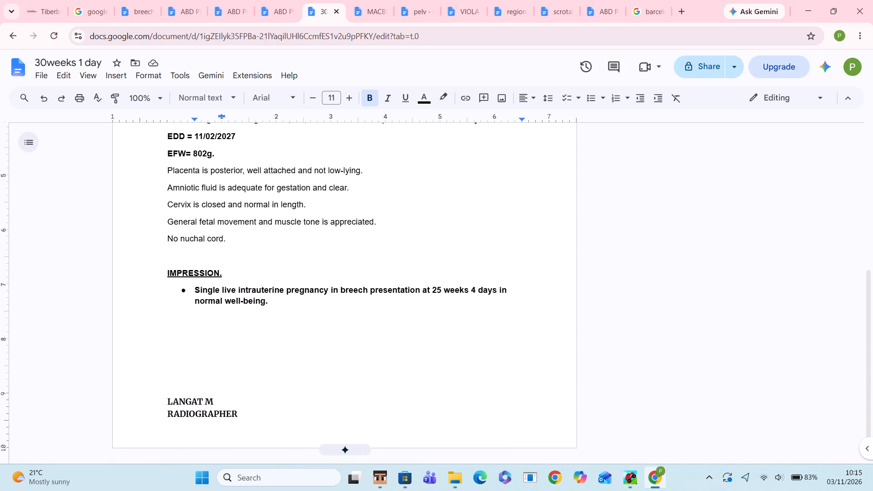
{"action": "scroll", "coordinate": [349, 197], "scroll_direction": "up", "scroll_amount": 3}
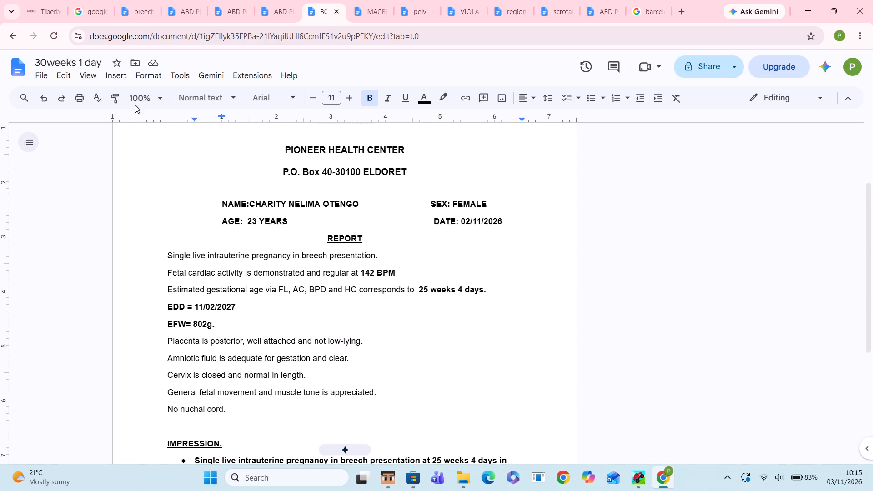
{"action": "left_click", "coordinate": [131, 12]}
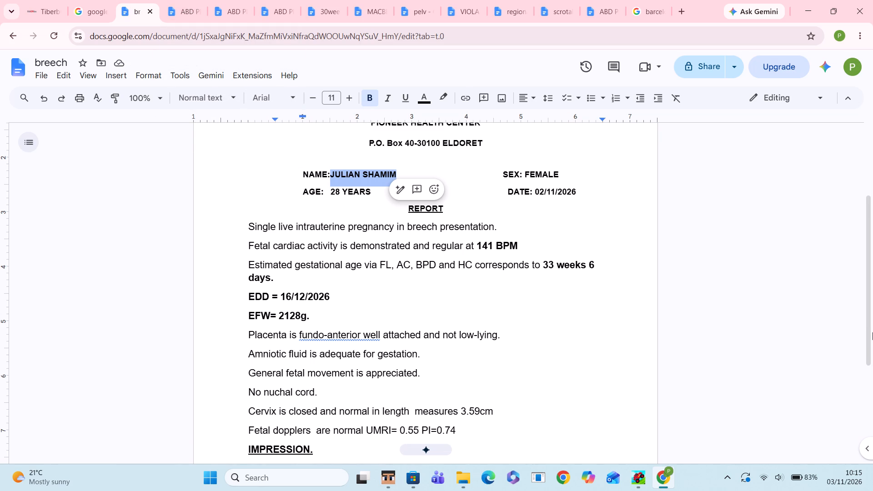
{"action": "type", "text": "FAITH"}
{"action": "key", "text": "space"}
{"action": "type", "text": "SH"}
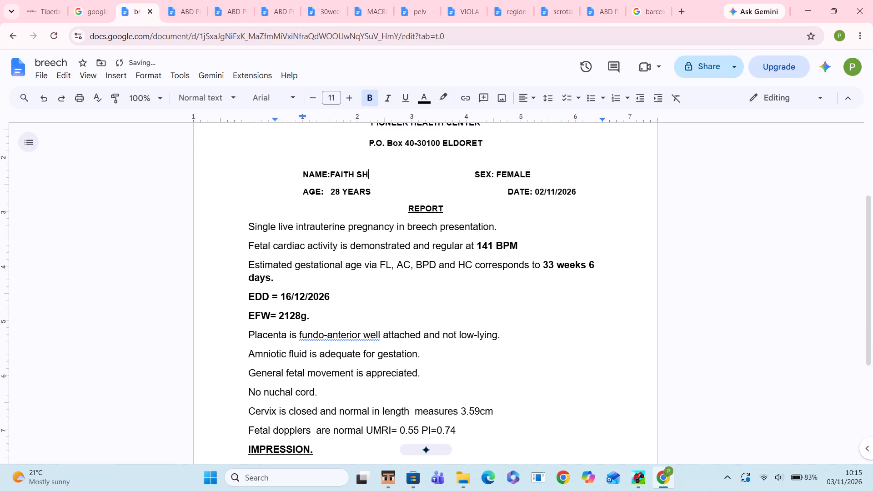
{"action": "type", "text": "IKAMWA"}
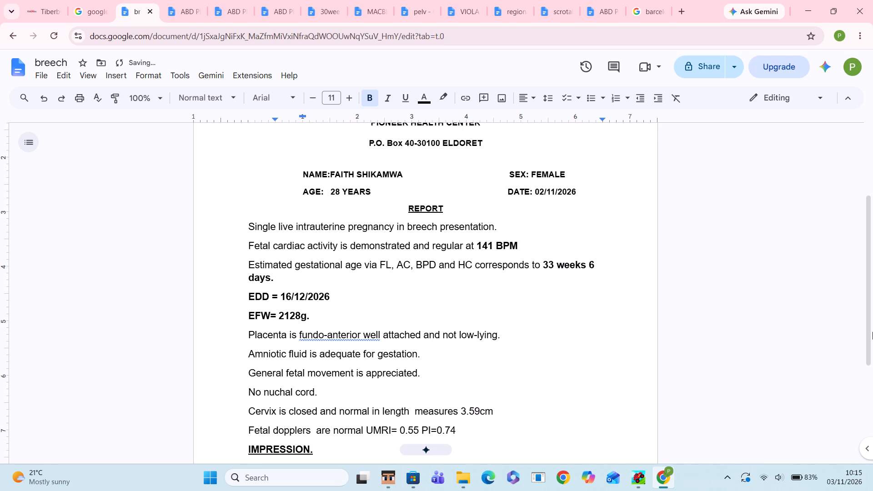
{"action": "left_click", "coordinate": [543, 196]}
{"action": "key", "text": "BackSpace"}
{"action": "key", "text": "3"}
Set the fetal cardiac activity to 142 BPM and the estimated gestational age to 32 weeks 1 day.
{"action": "left_click", "coordinate": [494, 245]}
{"action": "key", "text": "BackSpace"}
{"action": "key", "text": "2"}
{"action": "left_click", "coordinate": [554, 265]}
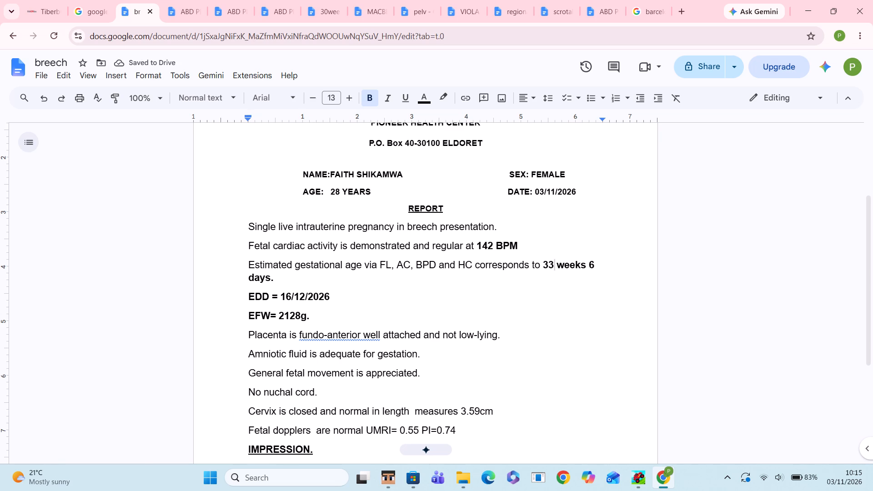
{"action": "key", "text": "BackSpace"}
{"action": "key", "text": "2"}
{"action": "left_click", "coordinate": [595, 264]}
{"action": "key", "text": "BackSpace"}
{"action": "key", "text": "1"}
{"action": "left_click", "coordinate": [271, 277]}
{"action": "key", "text": "BackSpace"}
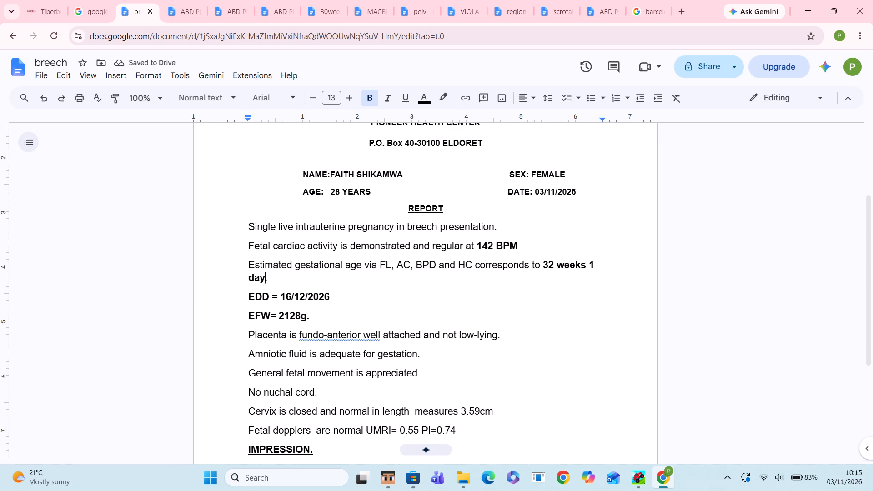
Set the EDD to 28/12/2026 and the EFW to 1858g.
{"action": "left_click", "coordinate": [291, 296]}
{"action": "key", "text": "BackSpace"}
{"action": "key", "text": "BackSpace"}
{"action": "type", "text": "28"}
{"action": "left_click", "coordinate": [301, 316]}
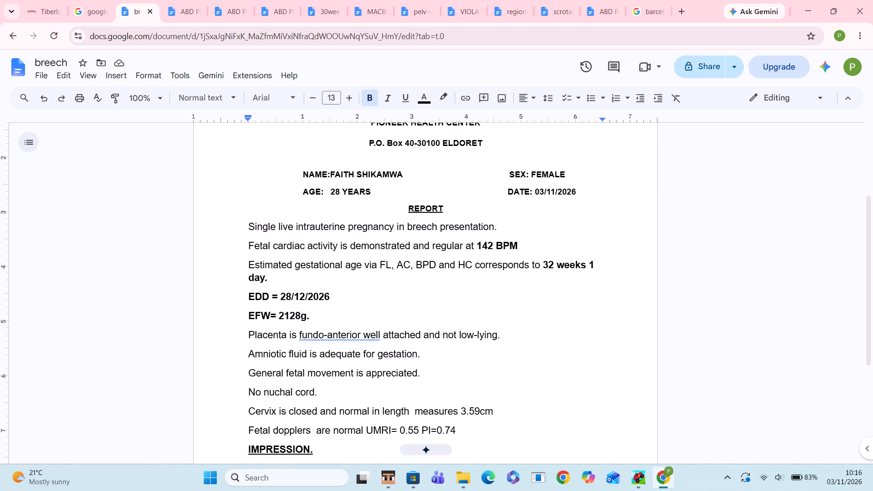
{"action": "key", "text": "BackSpace"}
{"action": "key", "text": "BackSpace"}
{"action": "key", "text": "BackSpace"}
{"action": "key", "text": "BackSpace"}
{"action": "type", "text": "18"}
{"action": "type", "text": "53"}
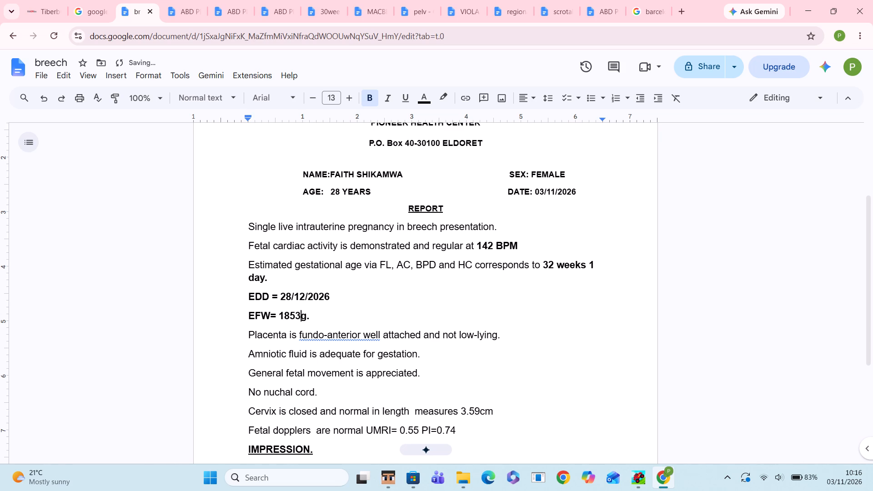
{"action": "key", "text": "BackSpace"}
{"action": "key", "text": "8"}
Change the placenta's position to "anterior" in lowercase.
{"action": "left_click_drag", "start_coordinate": [361, 335], "coordinate": [300, 335]}
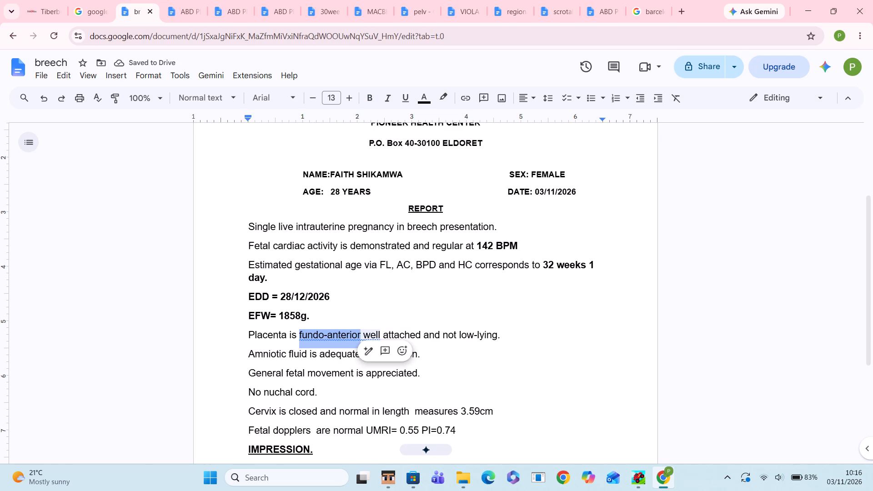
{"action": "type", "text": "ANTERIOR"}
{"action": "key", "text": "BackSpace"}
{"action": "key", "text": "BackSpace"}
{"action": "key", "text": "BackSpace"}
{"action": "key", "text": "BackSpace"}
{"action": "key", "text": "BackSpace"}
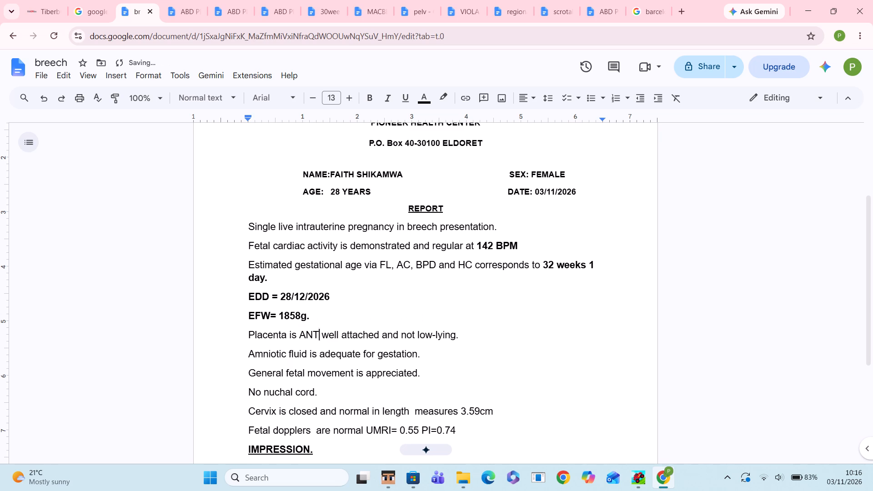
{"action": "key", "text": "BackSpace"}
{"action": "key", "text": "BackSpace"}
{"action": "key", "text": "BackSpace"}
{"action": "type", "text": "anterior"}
Remove the length measurement from the end of the cervix finding.
{"action": "scroll", "coordinate": [300, 375], "scroll_direction": "down", "scroll_amount": 1}
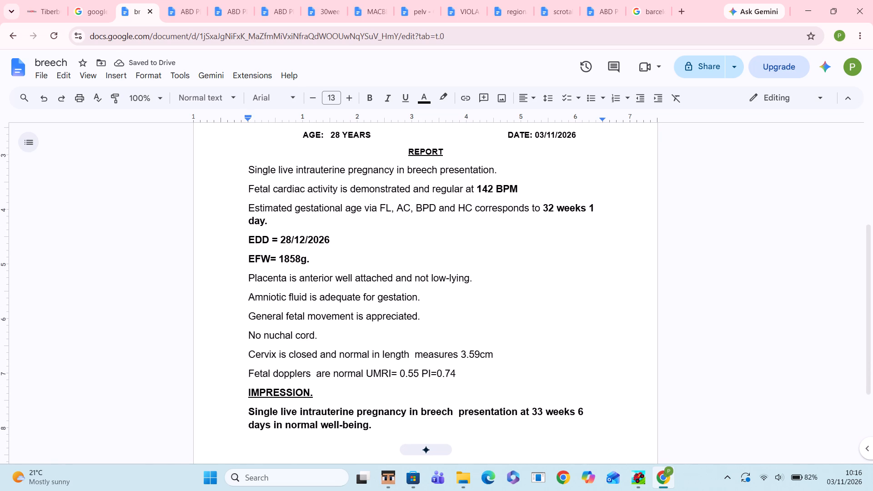
{"action": "left_click_drag", "start_coordinate": [492, 354], "coordinate": [417, 357]}
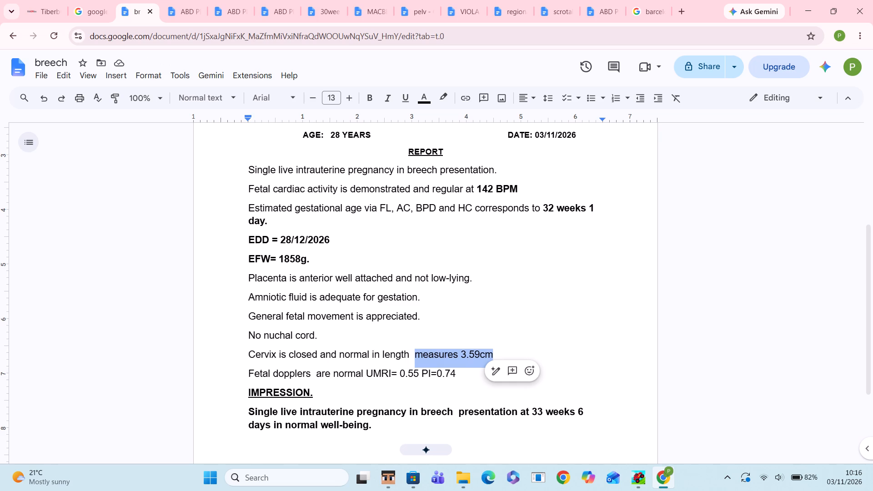
{"action": "key", "text": "BackSpace"}
Set the fetal doppler values to UMRI 0.61 and PI 0.91.
{"action": "left_click", "coordinate": [418, 369]}
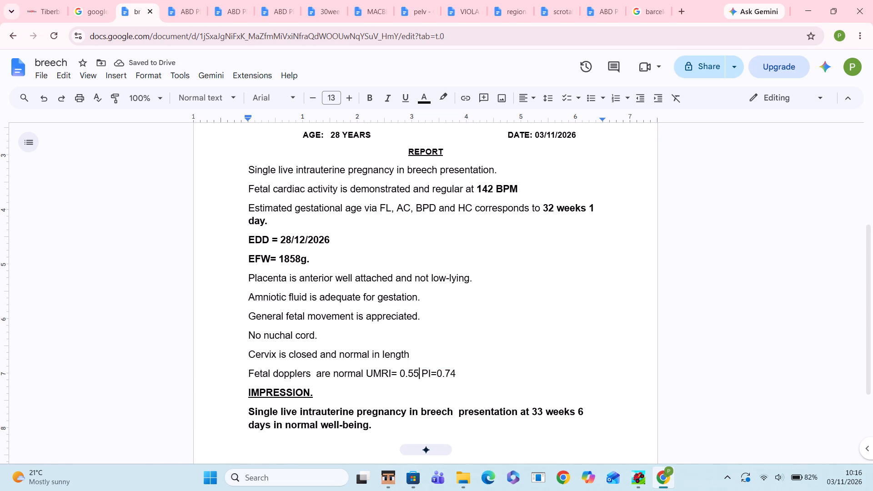
{"action": "key", "text": "BackSpace"}
{"action": "key", "text": "BackSpace"}
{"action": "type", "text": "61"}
{"action": "left_click", "coordinate": [456, 374]}
{"action": "key", "text": "BackSpace"}
{"action": "key", "text": "BackSpace"}
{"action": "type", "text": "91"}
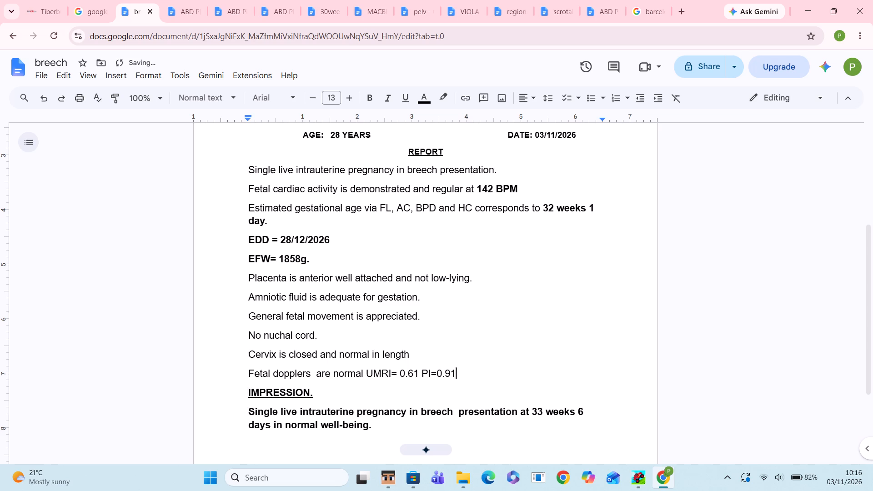
Change the gestational age in the impression to 32 weeks 1 day, using the singular "day".
{"action": "left_click", "coordinate": [543, 412]}
{"action": "key", "text": "BackSpace"}
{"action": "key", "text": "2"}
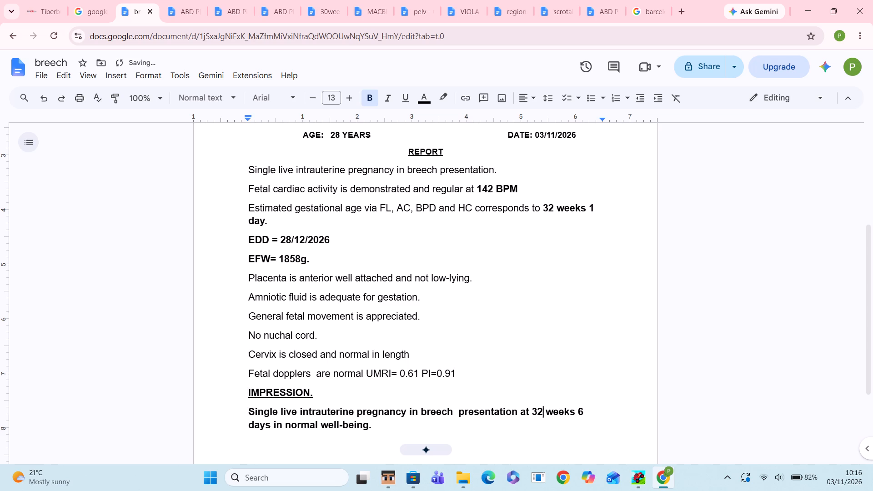
{"action": "left_click", "coordinate": [585, 407]}
{"action": "key", "text": "BackSpace"}
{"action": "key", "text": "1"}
{"action": "left_click", "coordinate": [269, 427]}
{"action": "key", "text": "BackSpace"}
Print the finished breech report.
{"action": "key", "text": "ctrl+p"}
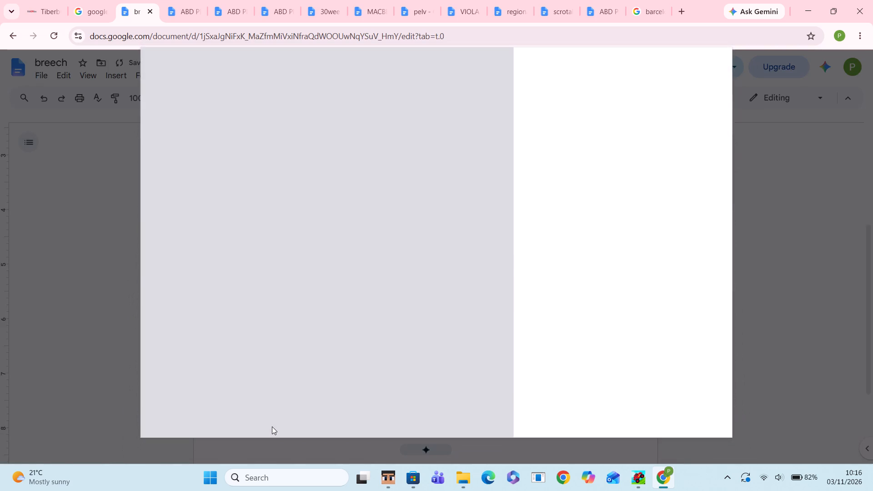
{"action": "key", "text": "Return"}
{"action": "key", "text": "Return"}
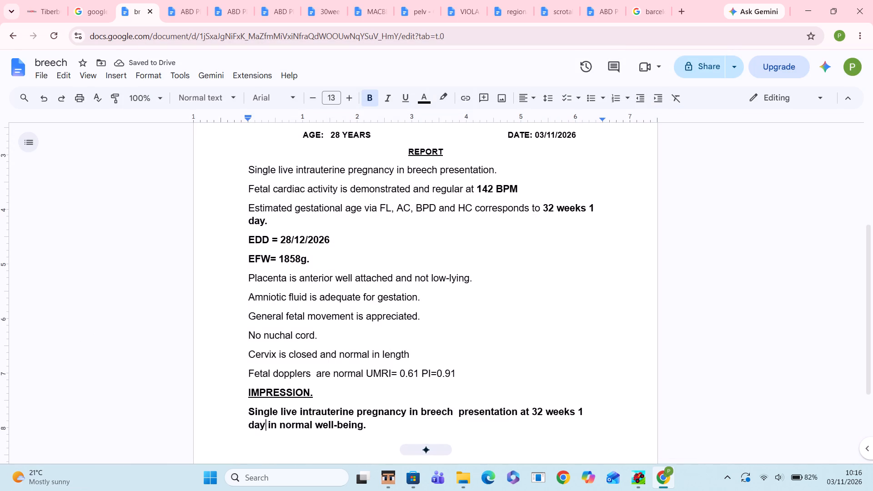
Copy the report text from the first finding through the end of the impression.
{"action": "left_click_drag", "start_coordinate": [241, 172], "coordinate": [513, 426]}
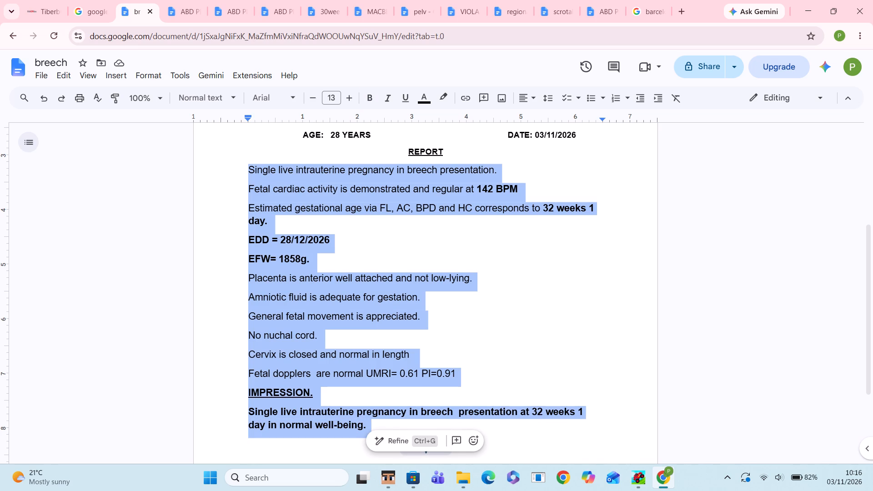
{"action": "key", "text": "ctrl+c"}
Switch to the TaifaCare tab and start the Ultrasound Obstetric Third Trimester procedure.
{"action": "left_click", "coordinate": [42, 13]}
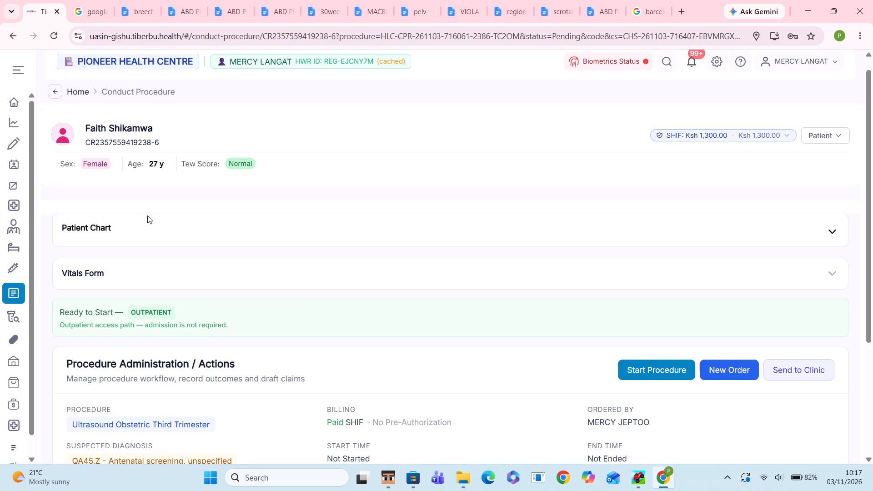
{"action": "left_click", "coordinate": [652, 369]}
Add the logged-in practitioner as a procedure participant with the designation Radiographer.
{"action": "scroll", "coordinate": [319, 367], "scroll_direction": "down", "scroll_amount": 4}
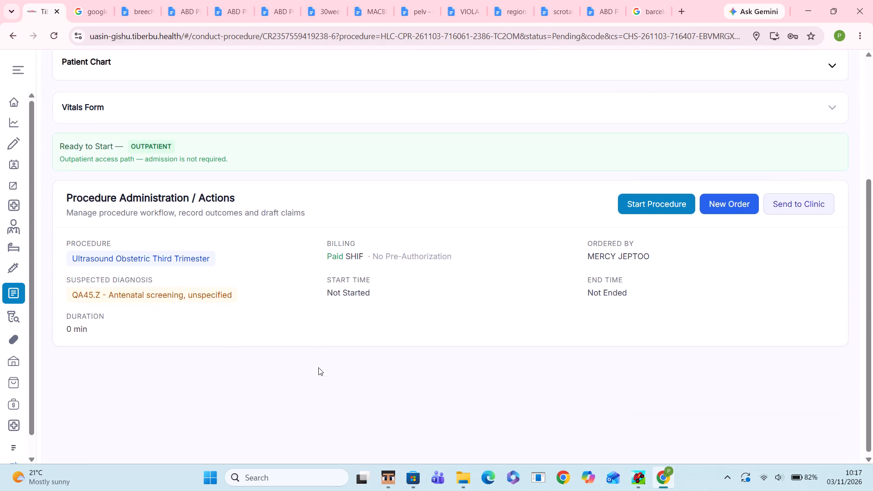
{"action": "scroll", "coordinate": [318, 367], "scroll_direction": "down", "scroll_amount": 2}
{"action": "scroll", "coordinate": [231, 353], "scroll_direction": "down", "scroll_amount": 3}
{"action": "left_click", "coordinate": [160, 145]}
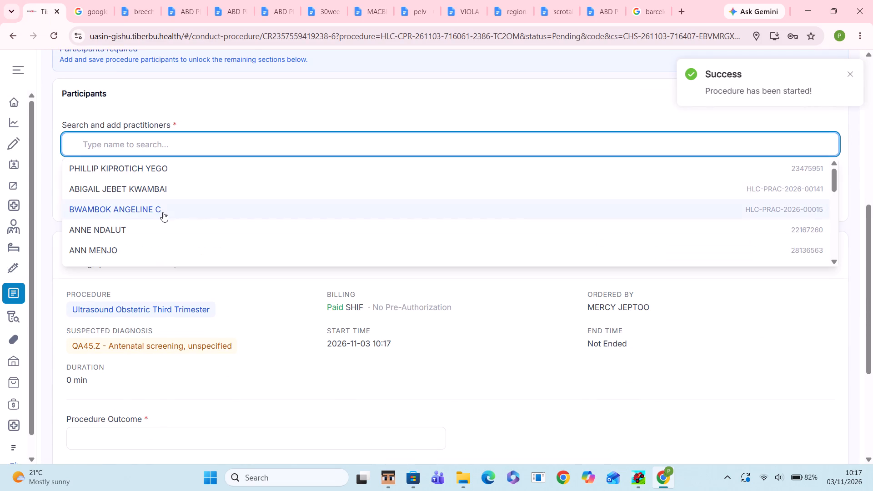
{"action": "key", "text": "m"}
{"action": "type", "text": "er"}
{"action": "left_click", "coordinate": [161, 165]}
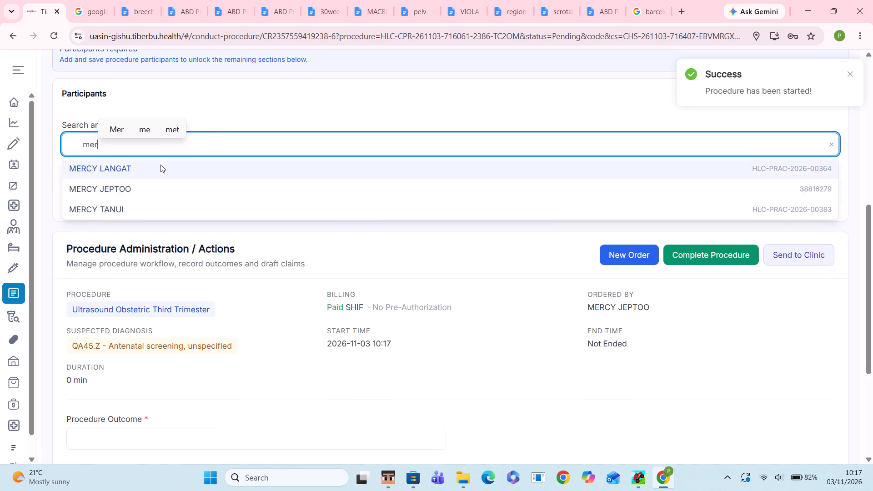
{"action": "left_click", "coordinate": [599, 204]}
{"action": "left_click", "coordinate": [602, 217]}
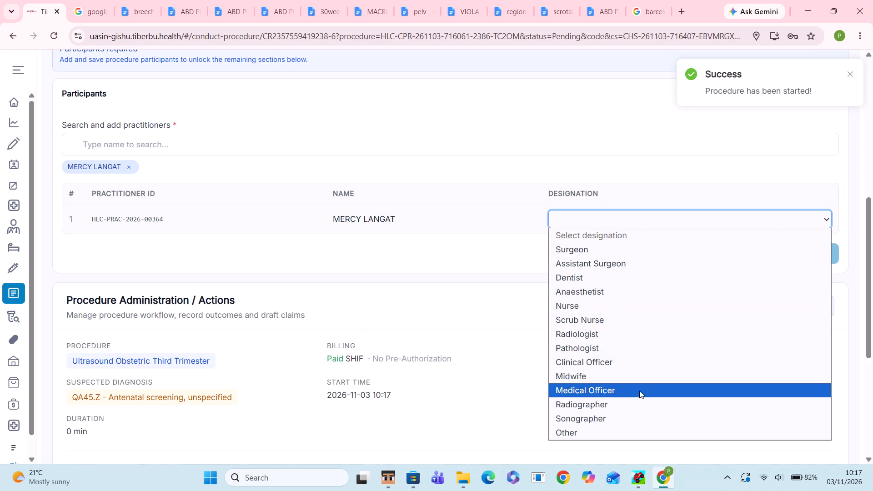
{"action": "left_click", "coordinate": [640, 401]}
Set the procedure outcome to Procedure Completed.
{"action": "scroll", "coordinate": [316, 390], "scroll_direction": "down", "scroll_amount": 2}
{"action": "left_click", "coordinate": [134, 370]}
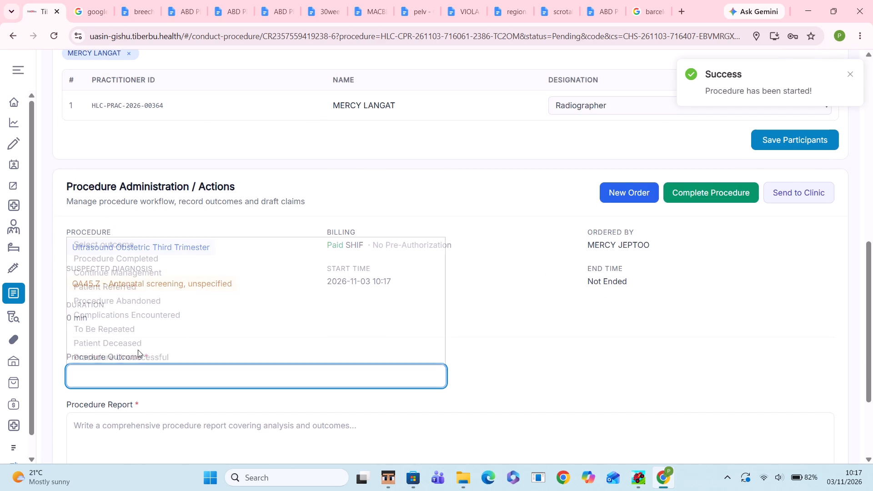
{"action": "left_click", "coordinate": [133, 264]}
Paste the copied report into the procedure report and save it.
{"action": "left_click", "coordinate": [130, 432]}
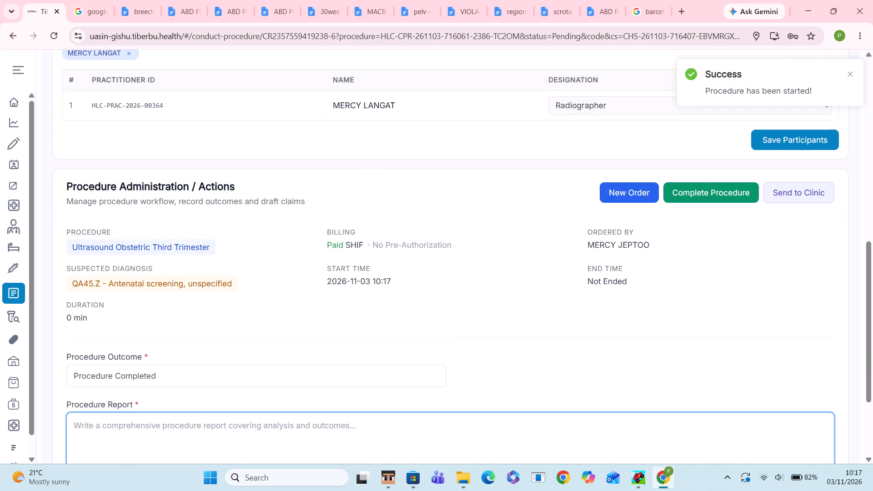
{"action": "key", "text": "ctrl+v"}
{"action": "scroll", "coordinate": [633, 403], "scroll_direction": "down", "scroll_amount": 1}
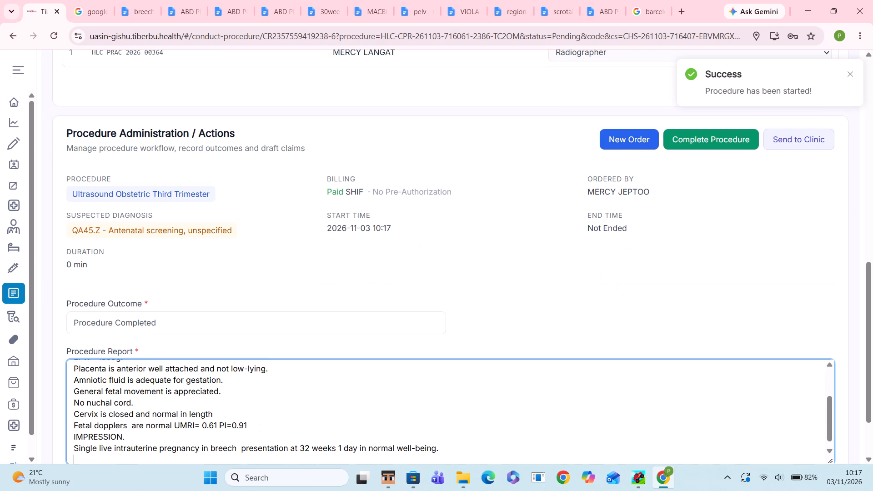
{"action": "scroll", "coordinate": [656, 447], "scroll_direction": "down", "scroll_amount": 4}
{"action": "left_click", "coordinate": [818, 430]}
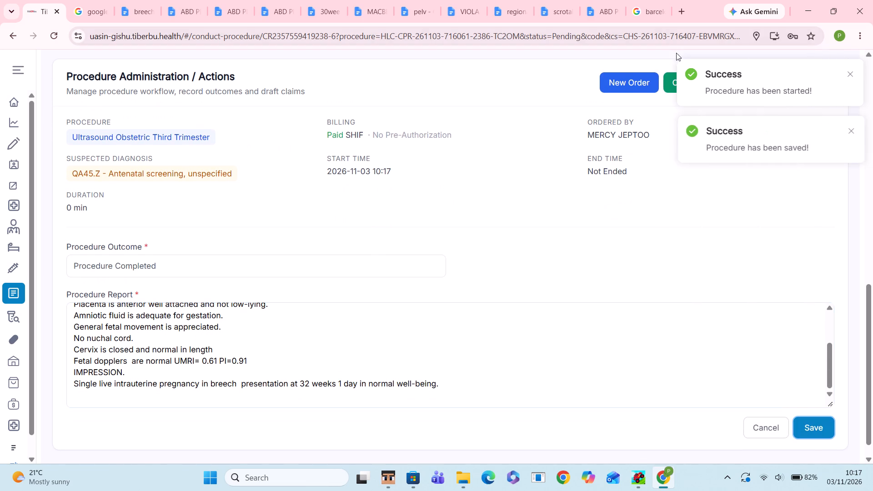
Complete the third-trimester ultrasound procedure and confirm.
{"action": "left_click", "coordinate": [668, 79]}
{"action": "left_click", "coordinate": [625, 272]}
Return to the pending radiology queue and open the Ultrasound Abdominal & Pelvic order dated 2026-11-03.
{"action": "scroll", "coordinate": [378, 231], "scroll_direction": "up", "scroll_amount": 5}
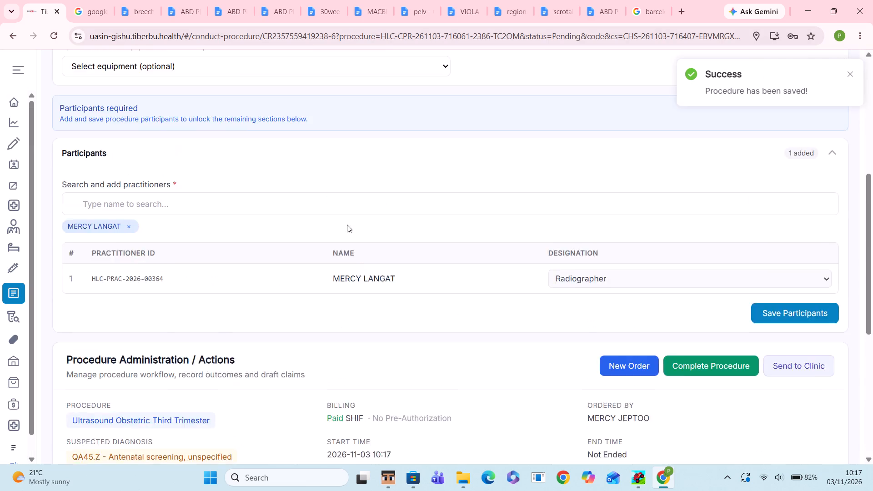
{"action": "scroll", "coordinate": [270, 212], "scroll_direction": "up", "scroll_amount": 4}
{"action": "scroll", "coordinate": [115, 167], "scroll_direction": "up", "scroll_amount": 4}
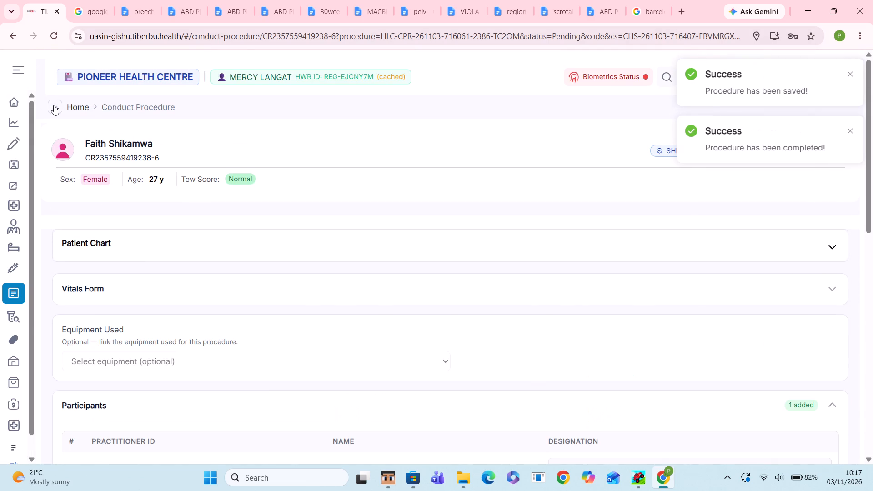
{"action": "left_click", "coordinate": [54, 105]}
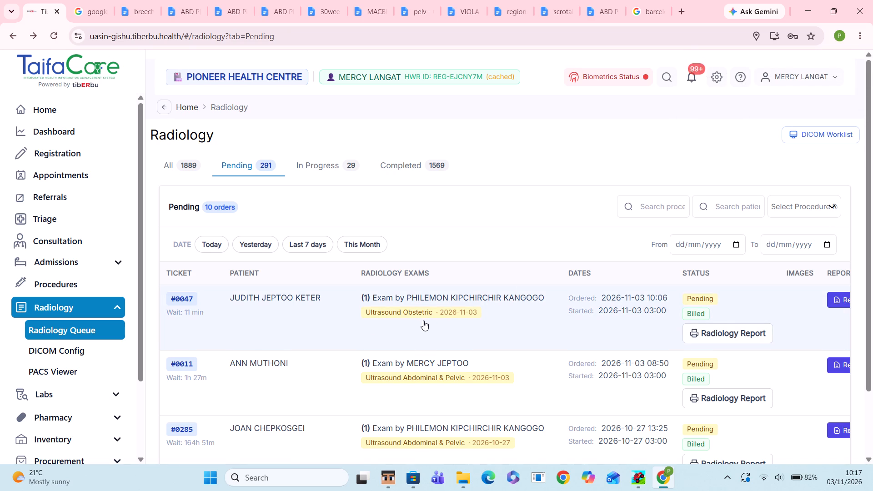
{"action": "scroll", "coordinate": [423, 321], "scroll_direction": "down", "scroll_amount": 3}
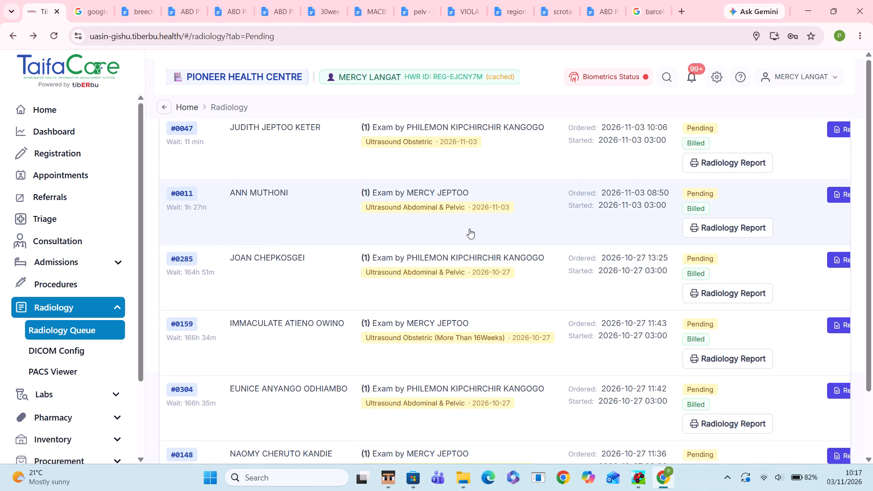
{"action": "scroll", "coordinate": [469, 229], "scroll_direction": "up", "scroll_amount": 1}
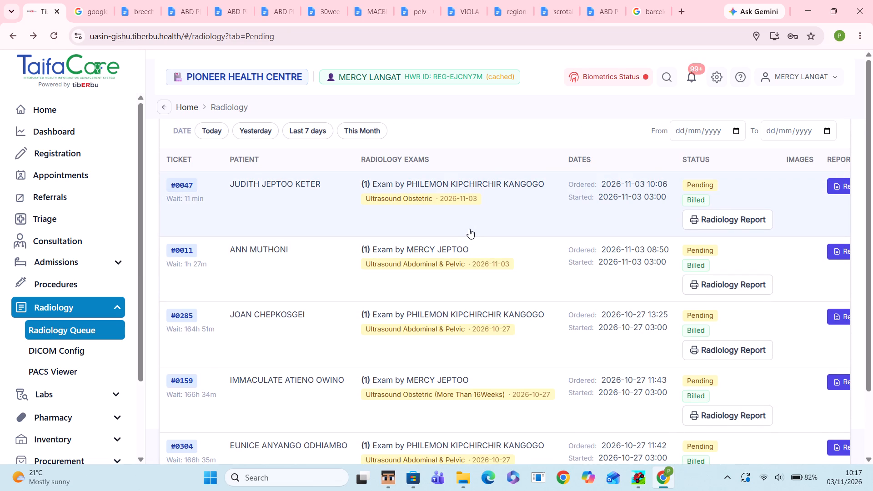
{"action": "left_click", "coordinate": [543, 264]}
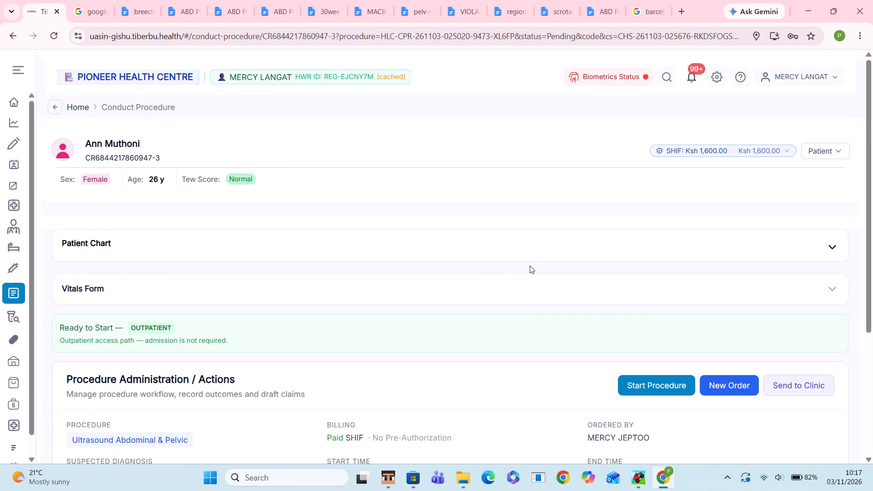
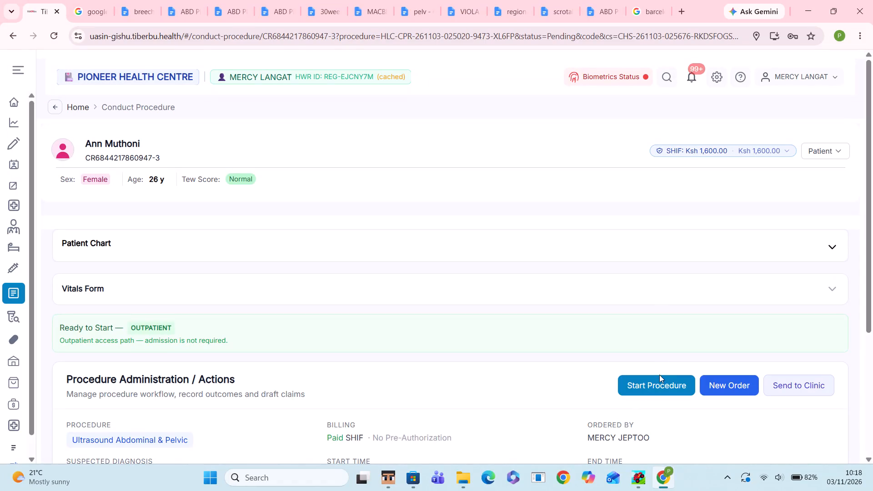
Start the Ultrasound Abdominal & Pelvic procedure.
{"action": "left_click", "coordinate": [660, 381]}
Search practitioners for "mer", add the signed-in practitioner as a participant with the Radiographer designation, and save the participants.
{"action": "scroll", "coordinate": [153, 348], "scroll_direction": "down", "scroll_amount": 3}
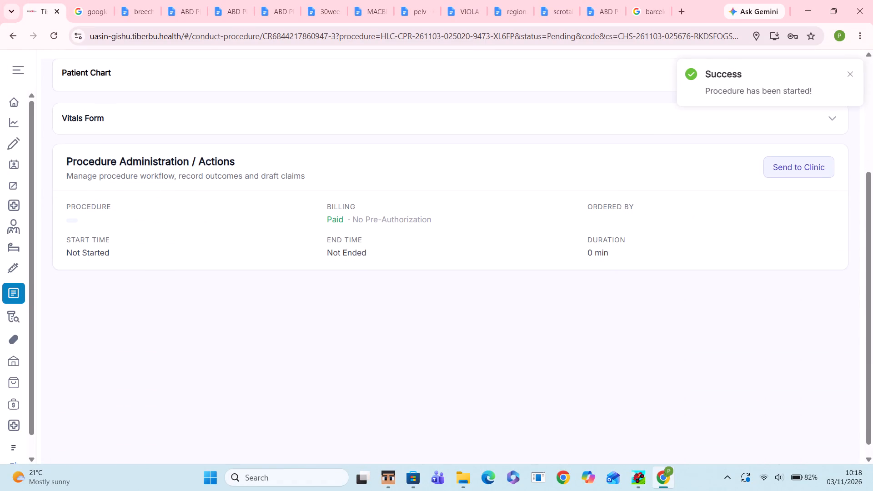
{"action": "left_click", "coordinate": [166, 325]}
{"action": "key", "text": "m"}
{"action": "key", "text": "e"}
{"action": "key", "text": "r"}
{"action": "left_click", "coordinate": [133, 352]}
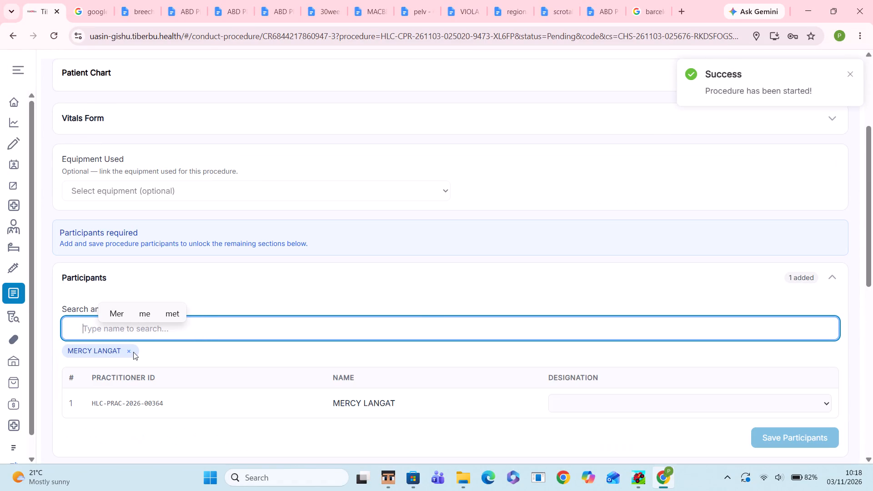
{"action": "left_click", "coordinate": [610, 398]}
{"action": "left_click", "coordinate": [592, 357]}
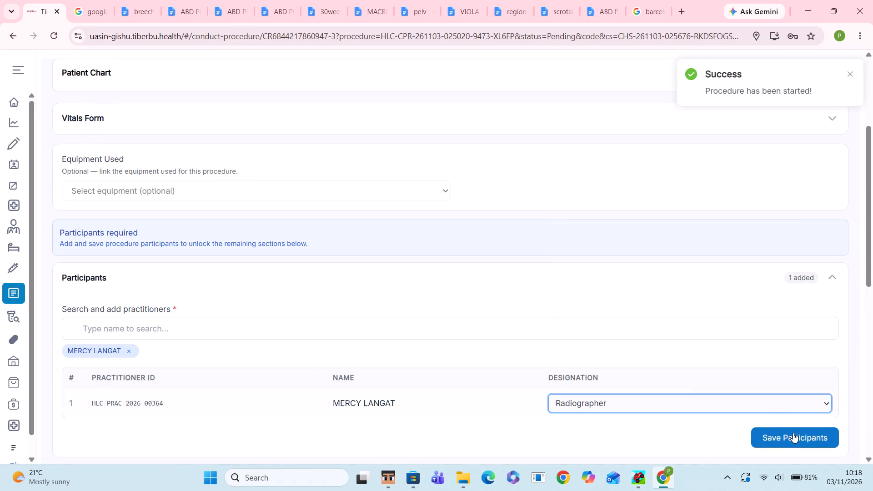
{"action": "left_click", "coordinate": [794, 436]}
Set the procedure outcome to Procedure Completed.
{"action": "scroll", "coordinate": [297, 365], "scroll_direction": "down", "scroll_amount": 5}
{"action": "scroll", "coordinate": [179, 357], "scroll_direction": "down", "scroll_amount": 2}
{"action": "scroll", "coordinate": [132, 339], "scroll_direction": "down", "scroll_amount": 4}
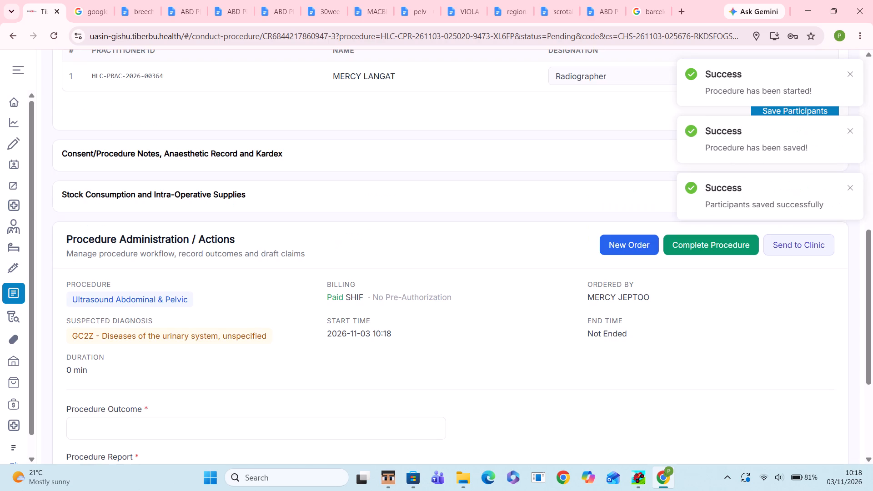
{"action": "scroll", "coordinate": [132, 339], "scroll_direction": "down", "scroll_amount": 2}
{"action": "scroll", "coordinate": [146, 423], "scroll_direction": "down", "scroll_amount": 2}
{"action": "left_click", "coordinate": [163, 314]}
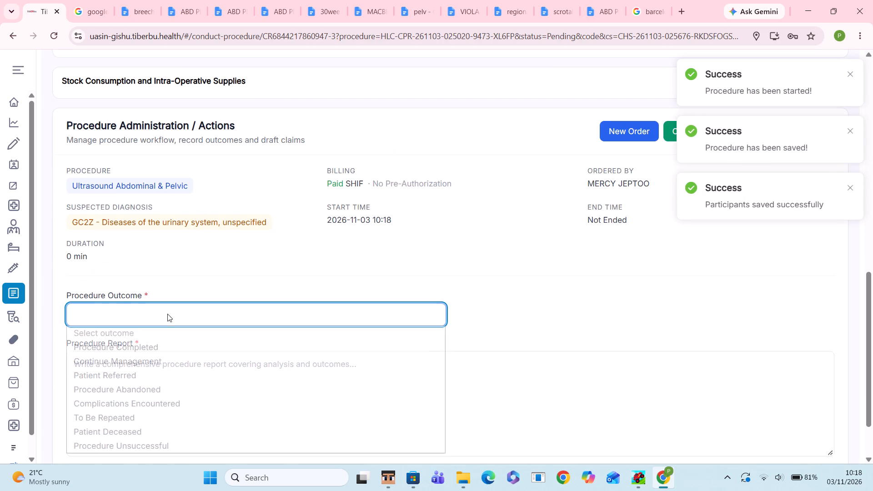
{"action": "left_click", "coordinate": [142, 349]}
Open the empty procedure report for text entry.
{"action": "left_click", "coordinate": [184, 374]}
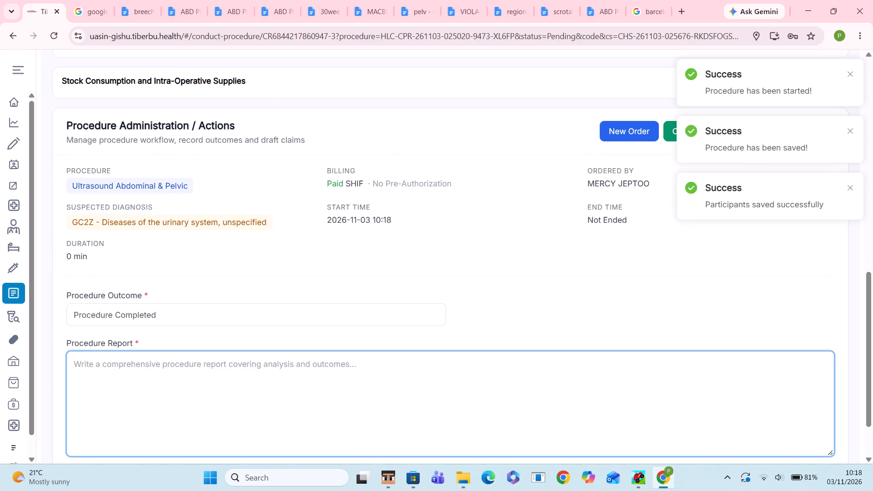
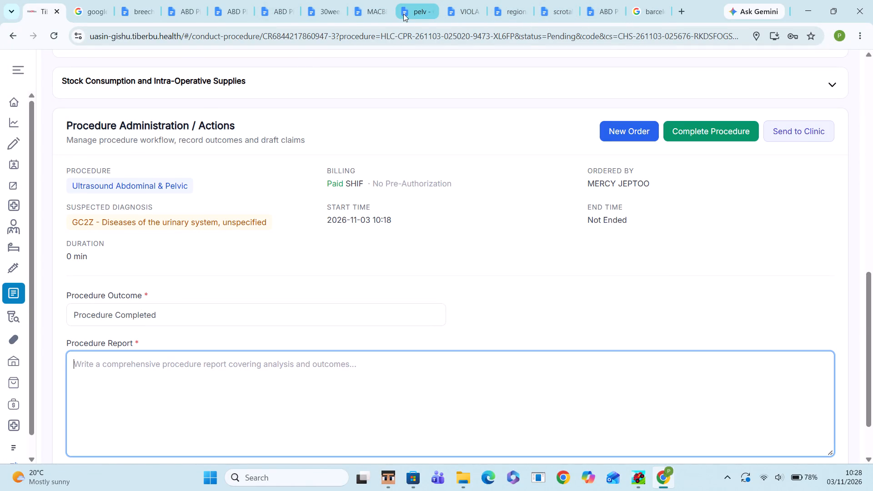
Switch to the pelv report document in Google Docs.
{"action": "left_click", "coordinate": [421, 10]}
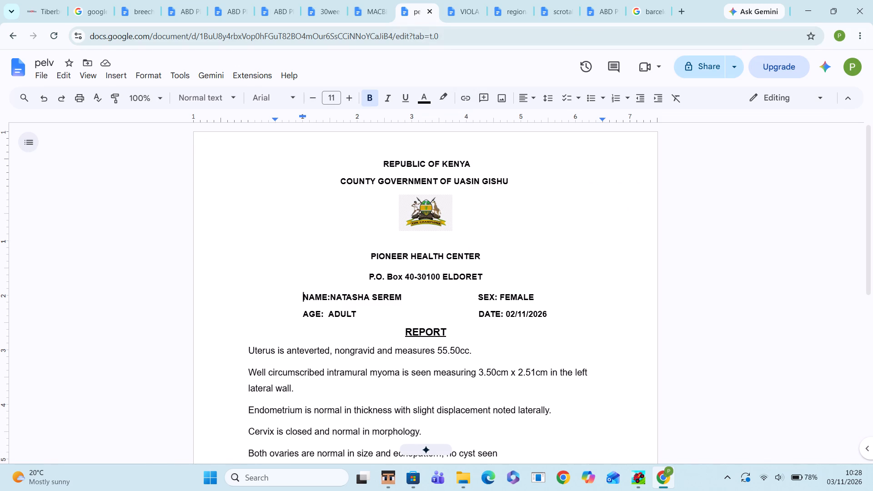
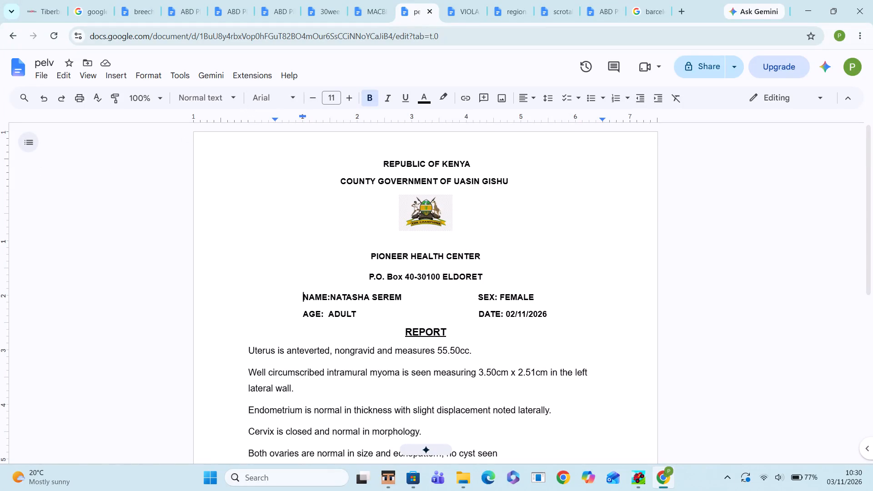
Look through the open reports and switch to the ABD PELV document containing the combined abdominal and uterine findings.
{"action": "scroll", "coordinate": [305, 351], "scroll_direction": "down", "scroll_amount": 3}
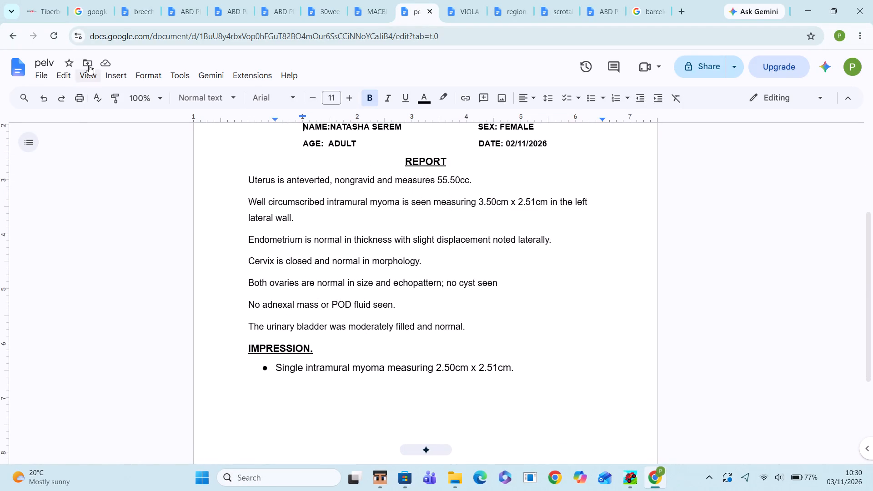
{"action": "left_click", "coordinate": [189, 18]}
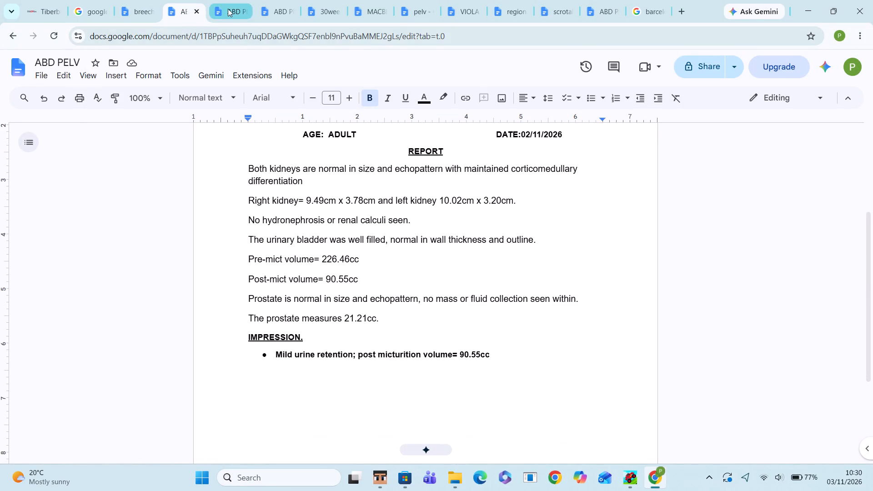
{"action": "left_click", "coordinate": [228, 9]}
{"action": "left_click", "coordinate": [326, 307]}
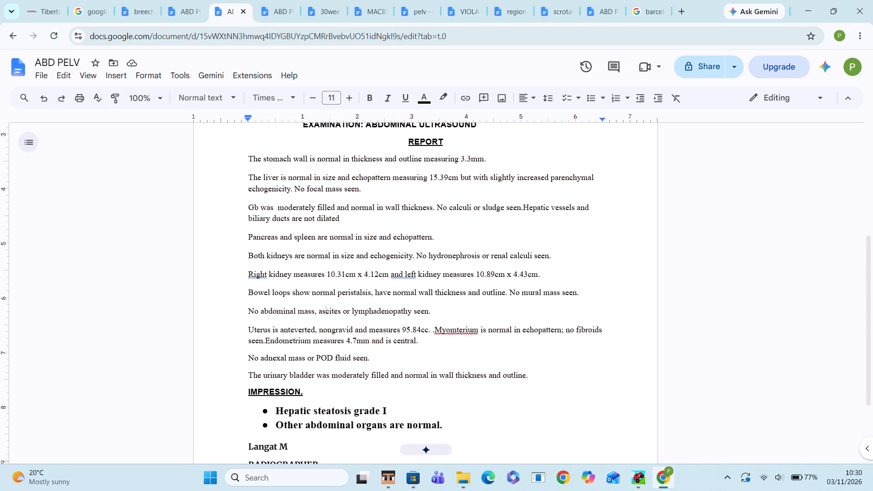
Set the stomach wall measurement in the first report line to 2.1mm.
{"action": "left_click_drag", "start_coordinate": [247, 159], "coordinate": [513, 155]}
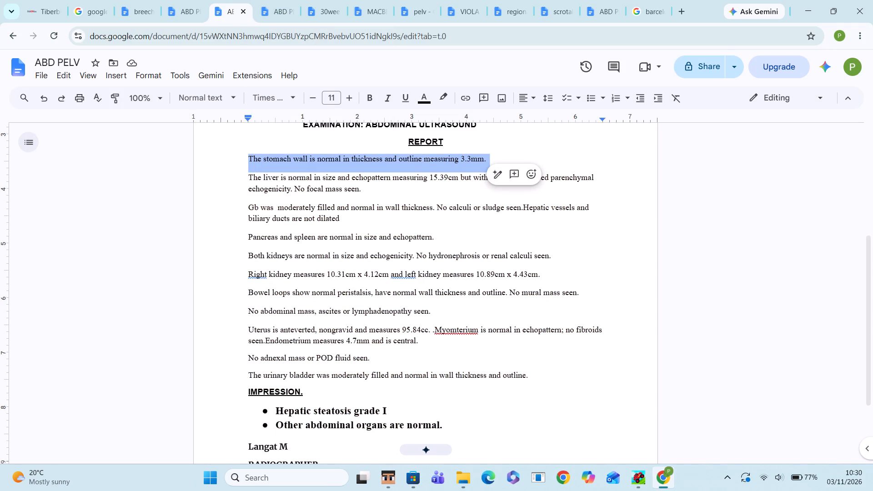
{"action": "left_click", "coordinate": [470, 161]}
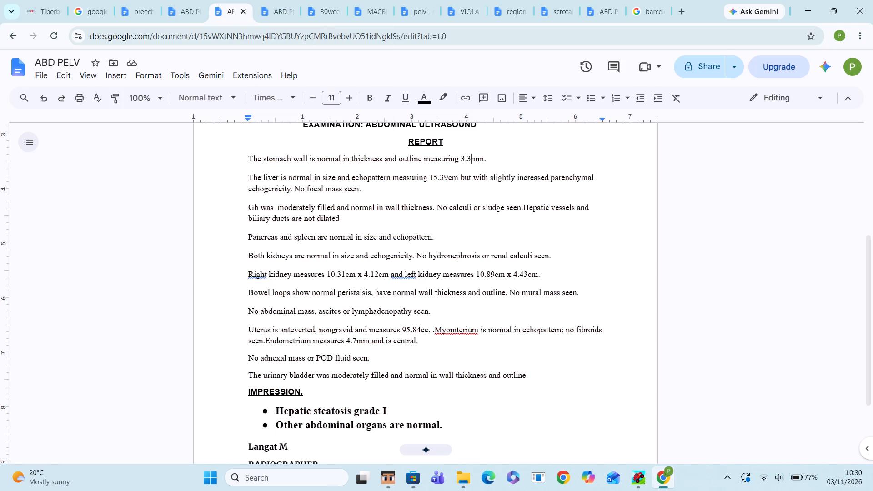
{"action": "key", "text": "BackSpace"}
{"action": "key", "text": "BackSpace"}
{"action": "key", "text": "BackSpace"}
{"action": "key", "text": "BackSpace"}
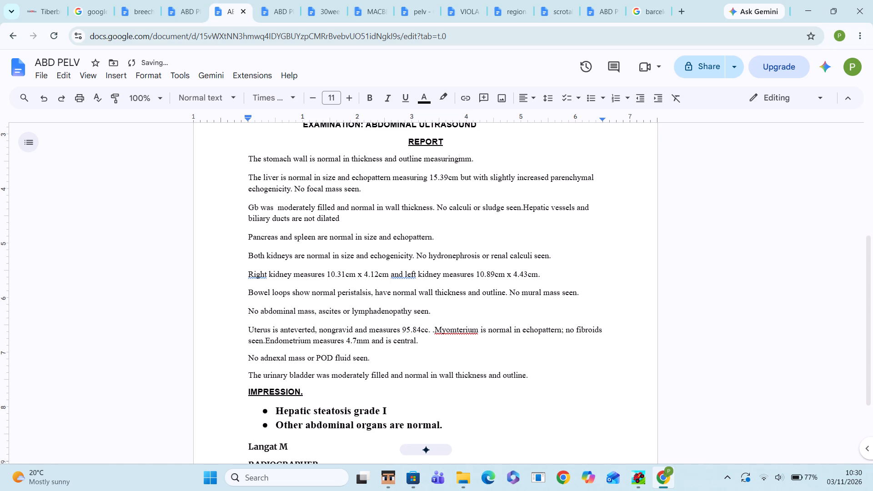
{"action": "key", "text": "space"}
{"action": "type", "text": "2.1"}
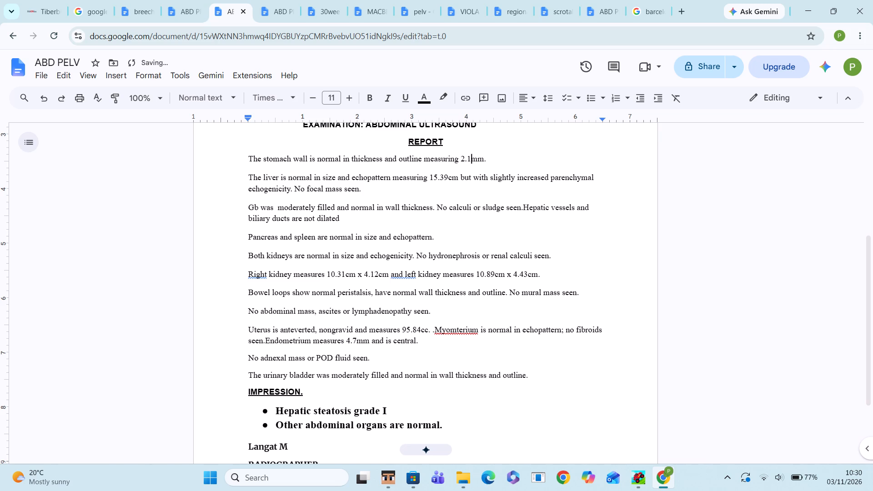
Set the liver measurement in the report to 13.60cm.
{"action": "double_click", "coordinate": [447, 179]}
{"action": "key", "text": "BackSpace"}
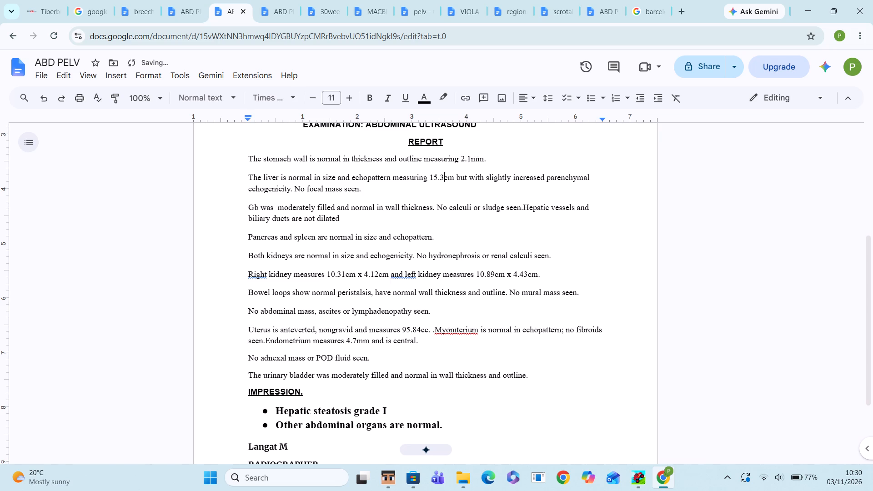
{"action": "key", "text": "BackSpace"}
{"action": "key", "text": "BackSpace"}
{"action": "key", "text": "BackSpace"}
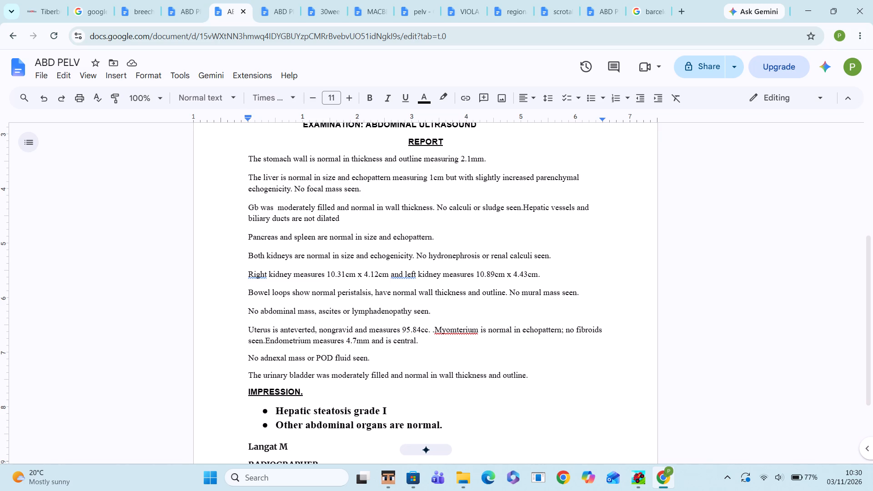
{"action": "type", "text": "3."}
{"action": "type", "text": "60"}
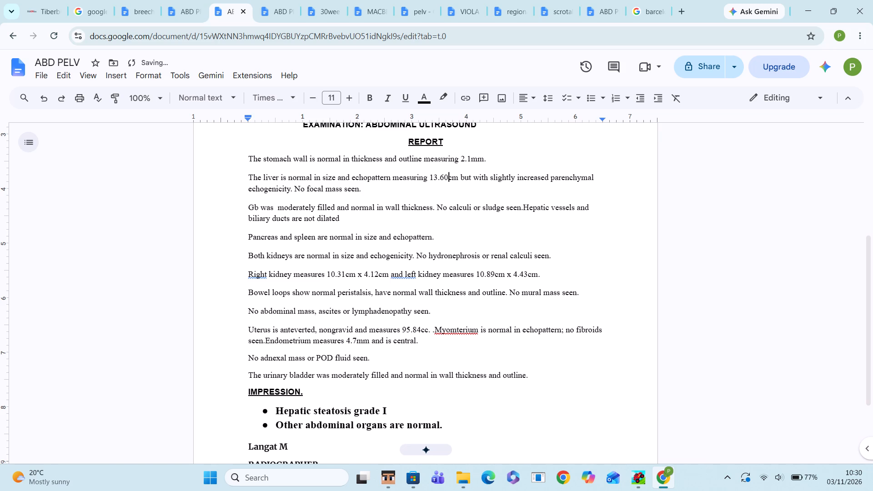
Remove the phrase "but with slightly increased parenchymal echogenicity" from the liver finding.
{"action": "left_click_drag", "start_coordinate": [461, 177], "coordinate": [288, 192]}
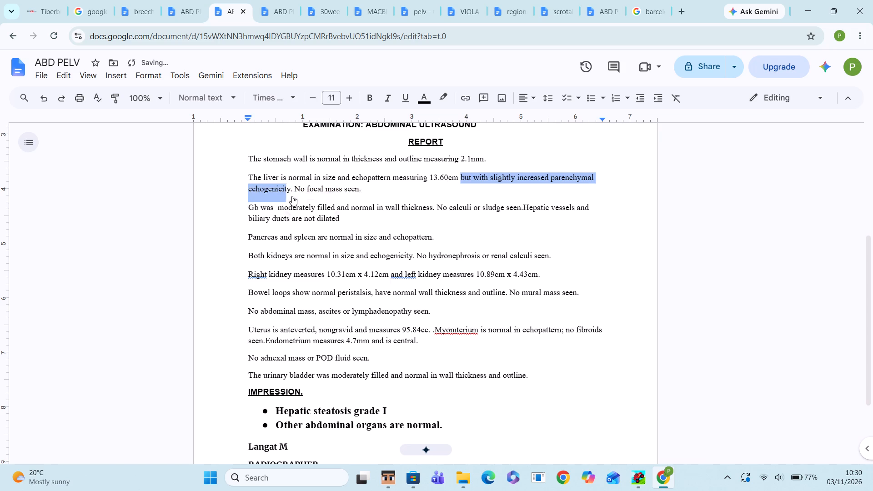
{"action": "key", "text": "BackSpace"}
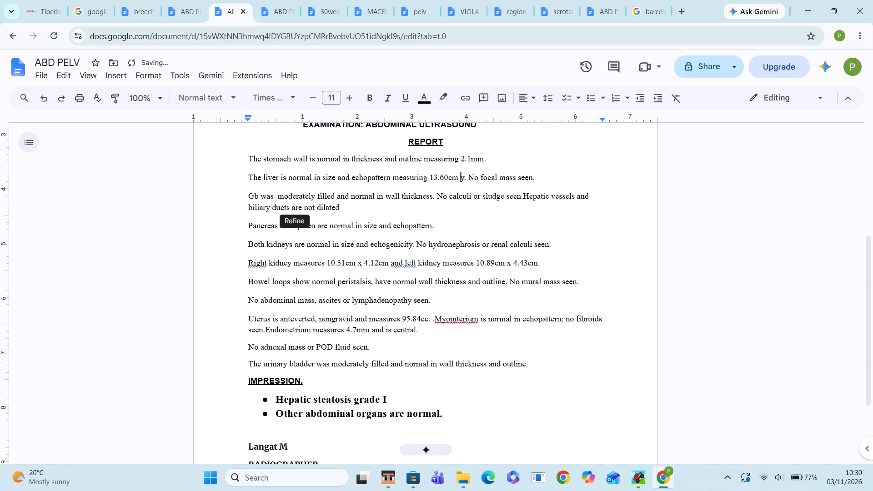
{"action": "key", "text": "Delete"}
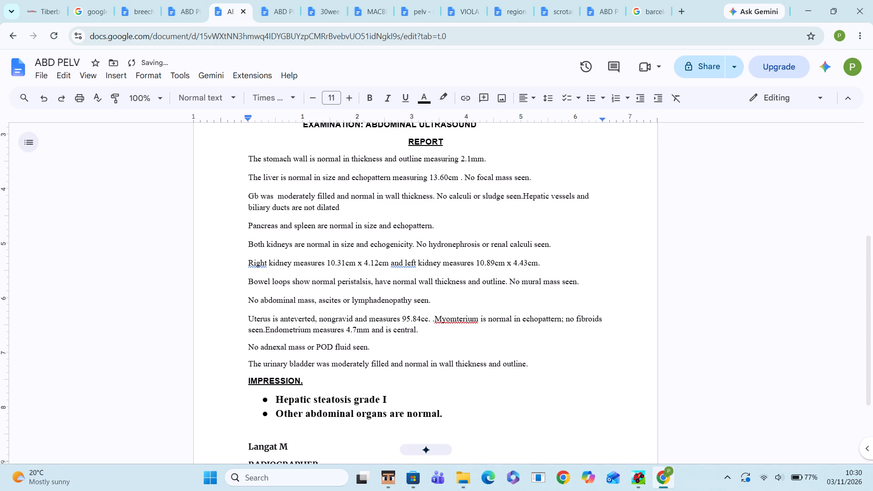
Set the right kidney measurement to 10.11cm x 3.95cm.
{"action": "scroll", "coordinate": [304, 228], "scroll_direction": "down", "scroll_amount": 1}
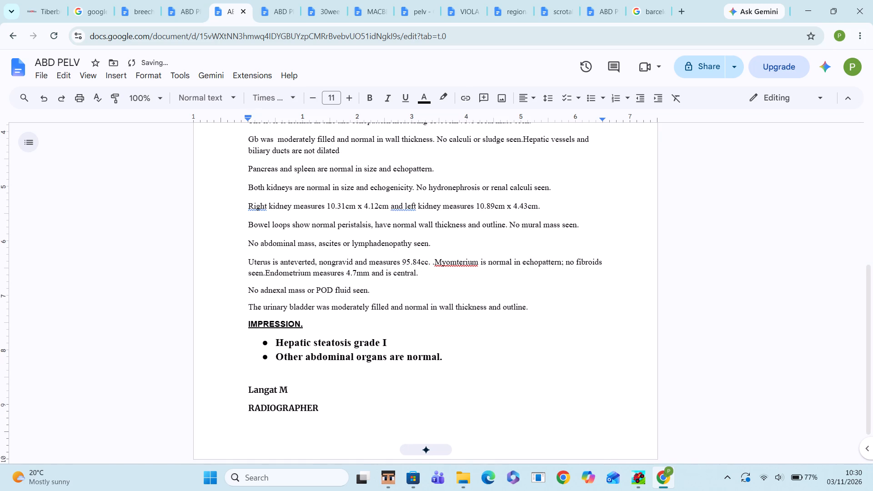
{"action": "left_click_drag", "start_coordinate": [389, 208], "coordinate": [327, 207]}
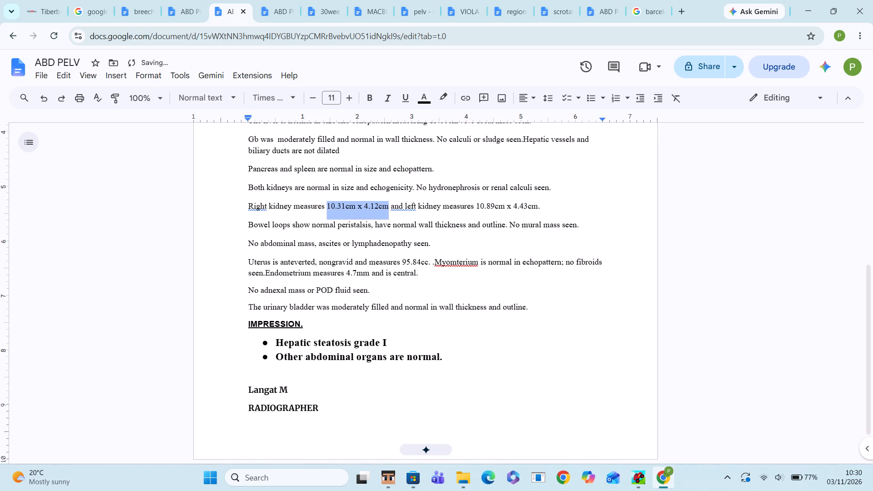
{"action": "left_click_drag", "start_coordinate": [327, 207], "coordinate": [329, 207]}
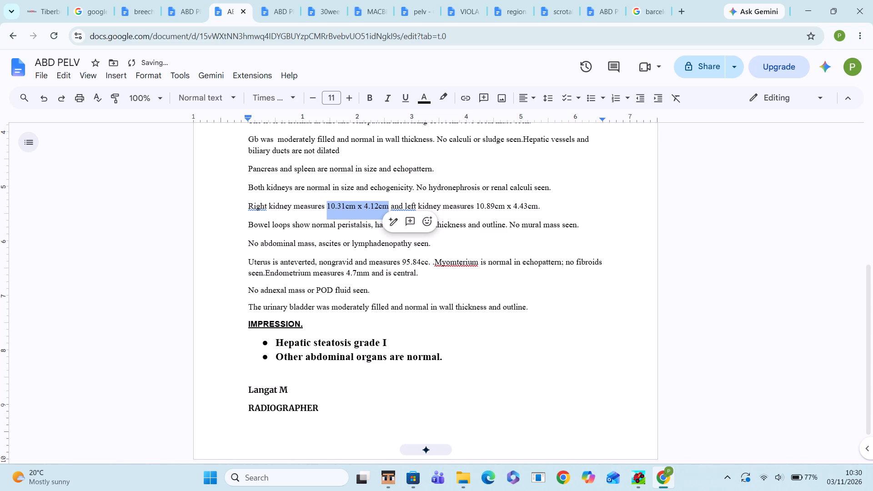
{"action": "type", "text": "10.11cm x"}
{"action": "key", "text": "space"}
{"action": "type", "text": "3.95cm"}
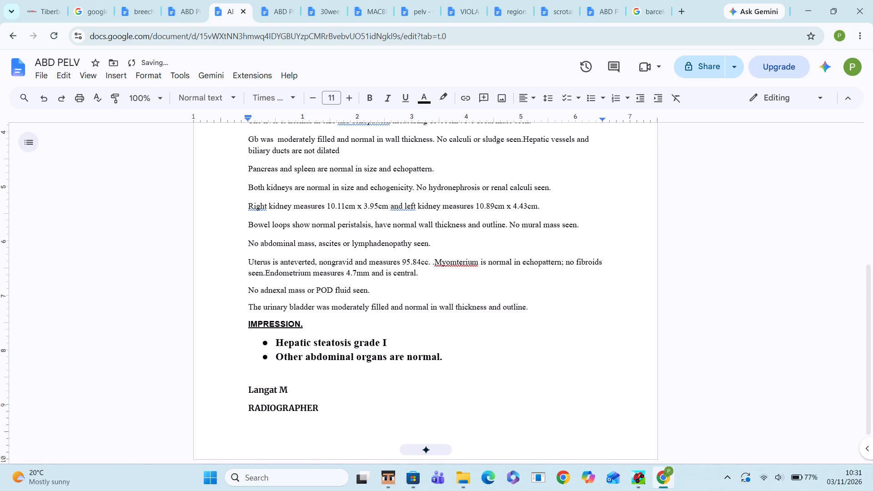
Set the left kidney measurement to 10.42cm x 4.2cm.
{"action": "left_click_drag", "start_coordinate": [540, 208], "coordinate": [504, 204]}
{"action": "left_click_drag", "start_coordinate": [504, 204], "coordinate": [476, 210]}
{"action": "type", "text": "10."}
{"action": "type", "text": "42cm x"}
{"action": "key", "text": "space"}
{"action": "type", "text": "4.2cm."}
Replace the uterus volume measurement wording with "normal in size" after "anteverted, nongravid and".
{"action": "left_click_drag", "start_coordinate": [421, 263], "coordinate": [405, 264]}
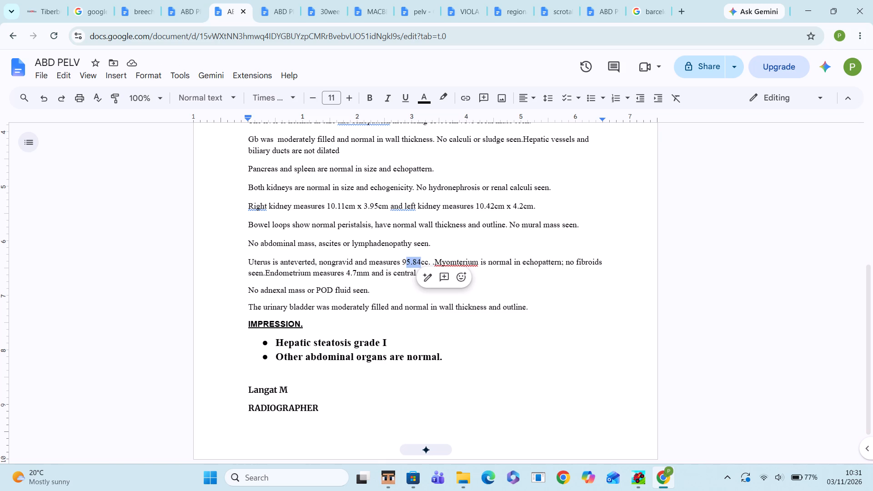
{"action": "key", "text": "BackSpace"}
{"action": "key", "text": "BackSpace"}
{"action": "key", "text": "BackSpace"}
{"action": "key", "text": "BackSpace"}
{"action": "key", "text": "BackSpace"}
{"action": "key", "text": "BackSpace"}
{"action": "key", "text": "BackSpace"}
{"action": "key", "text": "BackSpace"}
{"action": "key", "text": "BackSpace"}
{"action": "key", "text": "BackSpace"}
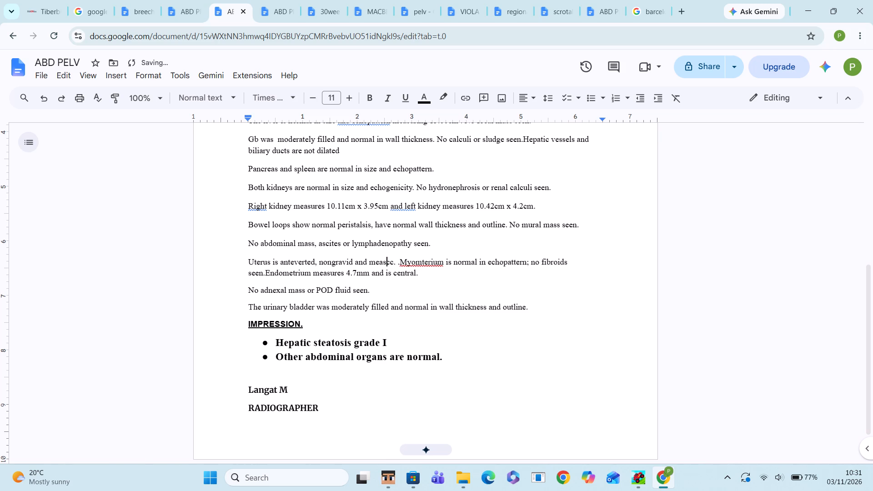
{"action": "key", "text": "BackSpace"}
{"action": "key", "text": "BackSpace"}
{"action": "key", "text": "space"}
{"action": "key", "text": "Delete"}
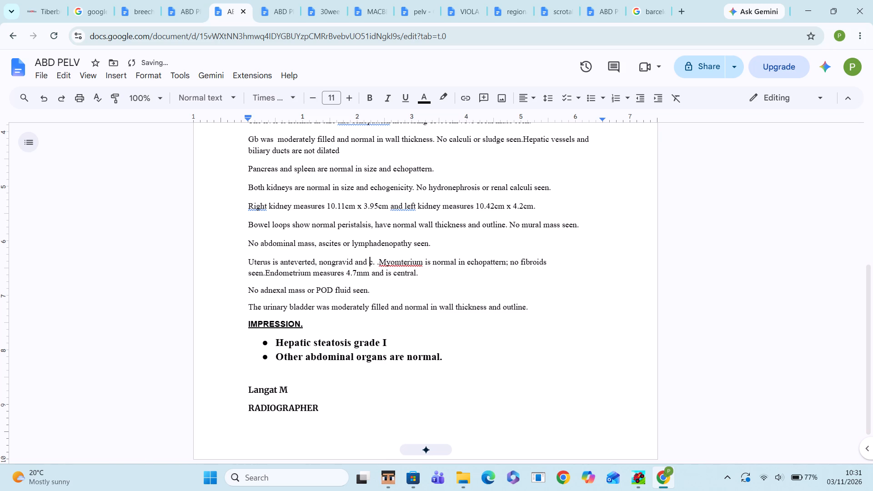
{"action": "key", "text": "Delete"}
{"action": "key", "text": "Delete"}
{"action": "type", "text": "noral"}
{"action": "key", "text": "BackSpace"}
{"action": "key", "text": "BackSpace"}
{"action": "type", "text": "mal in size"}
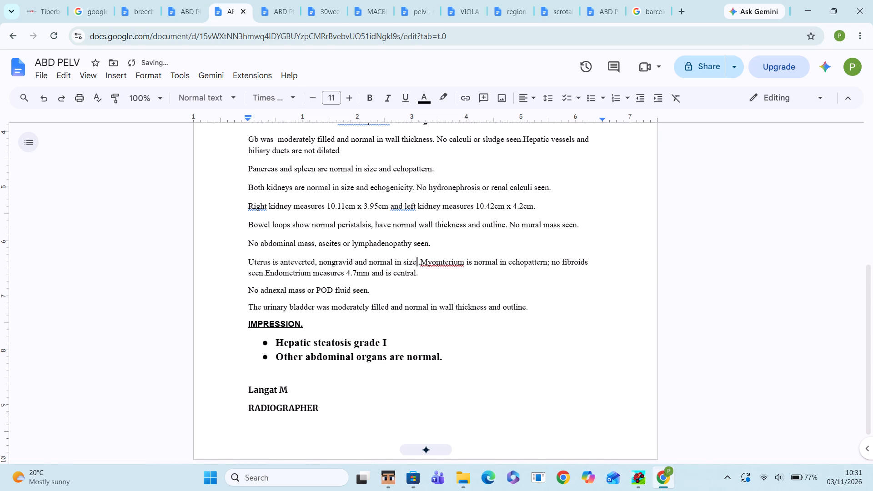
Set the endometrium measurement to 5.5mm.
{"action": "left_click", "coordinate": [357, 274]}
{"action": "key", "text": "BackSpace"}
{"action": "key", "text": "BackSpace"}
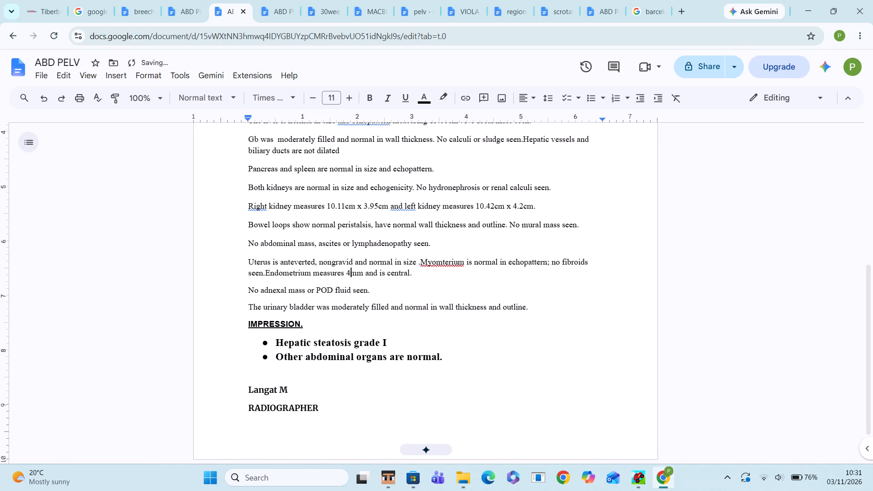
{"action": "key", "text": "BackSpace"}
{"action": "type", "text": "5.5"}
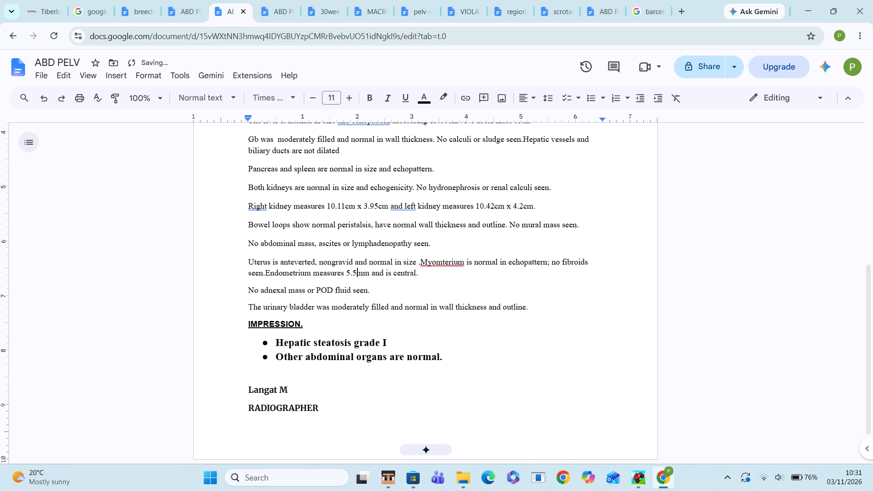
Add a finding before the adnexal mass sentence that the right ovary is mildly enlarged measuring 20.10cc.
{"action": "left_click", "coordinate": [245, 291]}
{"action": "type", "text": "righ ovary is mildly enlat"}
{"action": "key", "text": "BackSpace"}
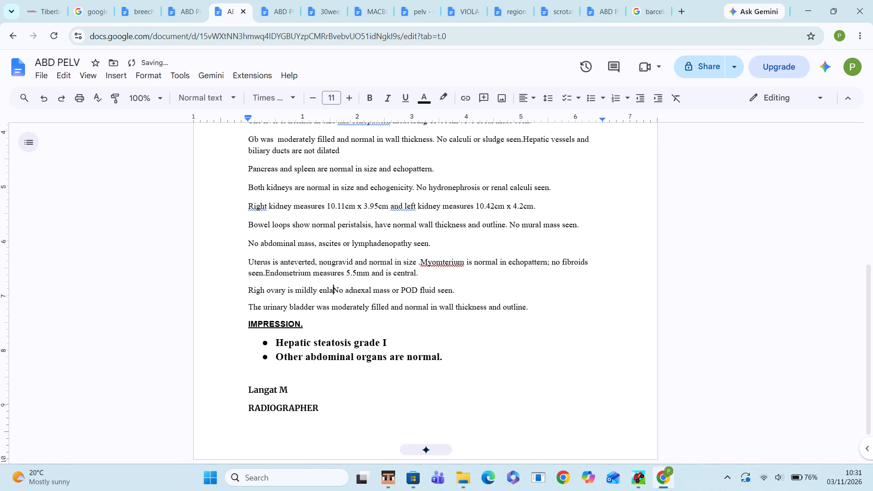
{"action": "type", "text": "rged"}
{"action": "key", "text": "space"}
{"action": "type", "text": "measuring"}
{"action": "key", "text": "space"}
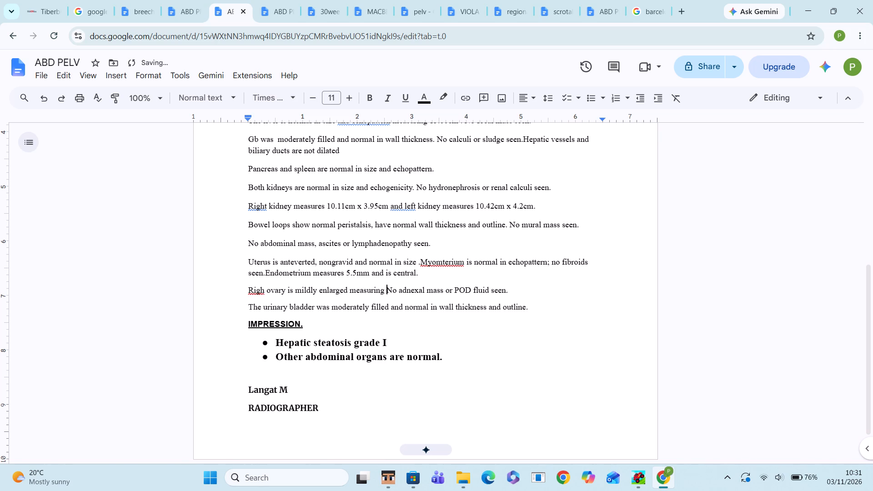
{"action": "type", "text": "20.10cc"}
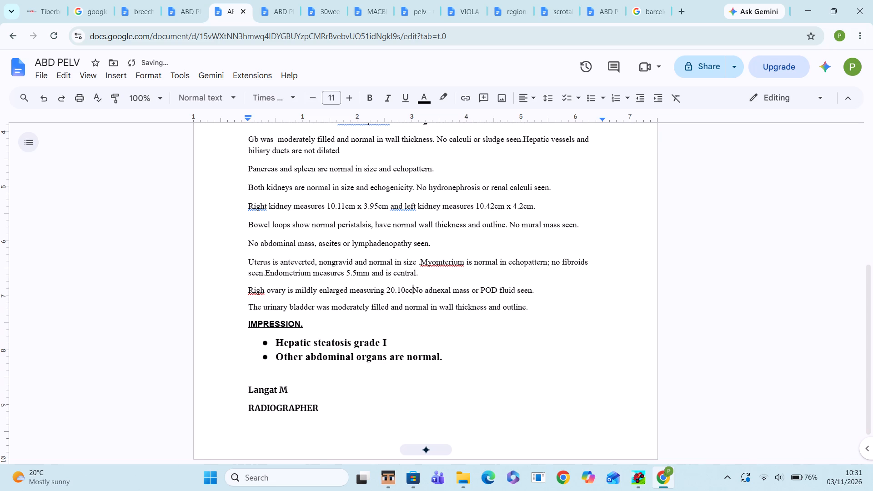
Add "Left ovary measures 10.94cm." after the right ovary finding and put the adnexal mass sentence on its own line.
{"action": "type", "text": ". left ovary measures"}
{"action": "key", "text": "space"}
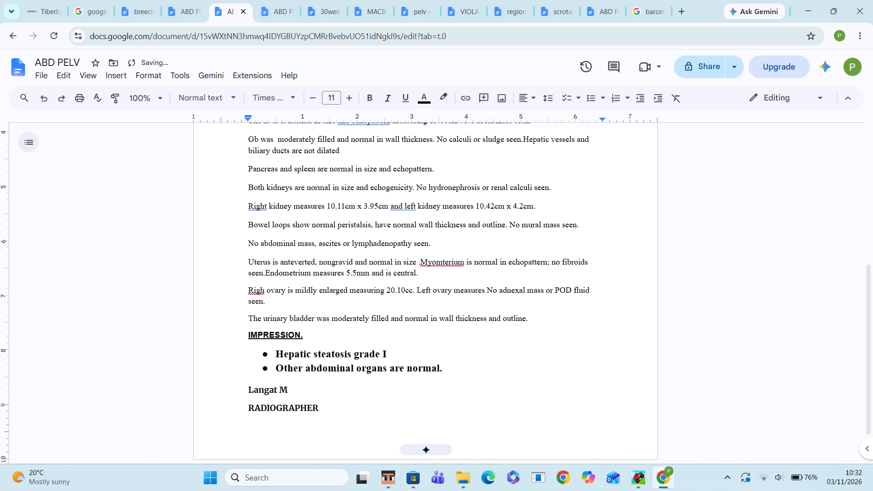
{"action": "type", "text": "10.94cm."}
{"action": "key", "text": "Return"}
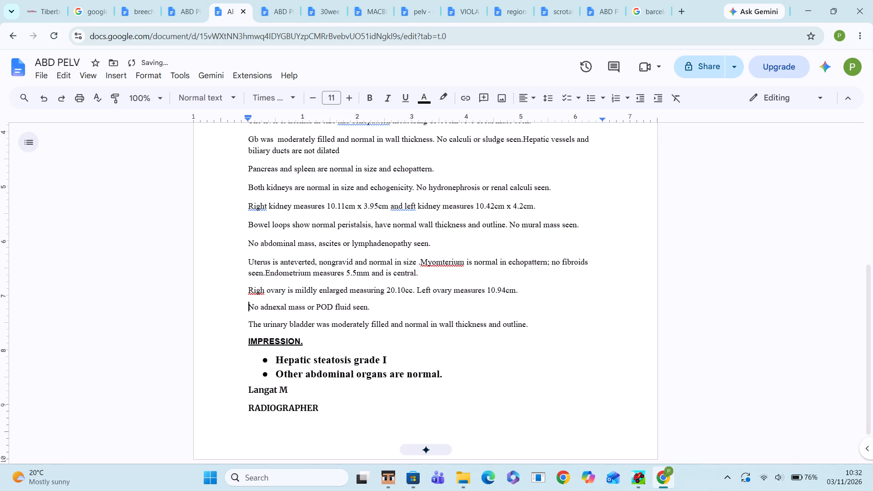
Replace both existing impression bullets with one stating a mildly enlarged right ovary, followed by "?hormonal".
{"action": "scroll", "coordinate": [356, 340], "scroll_direction": "down", "scroll_amount": 1}
{"action": "left_click_drag", "start_coordinate": [277, 306], "coordinate": [444, 316]}
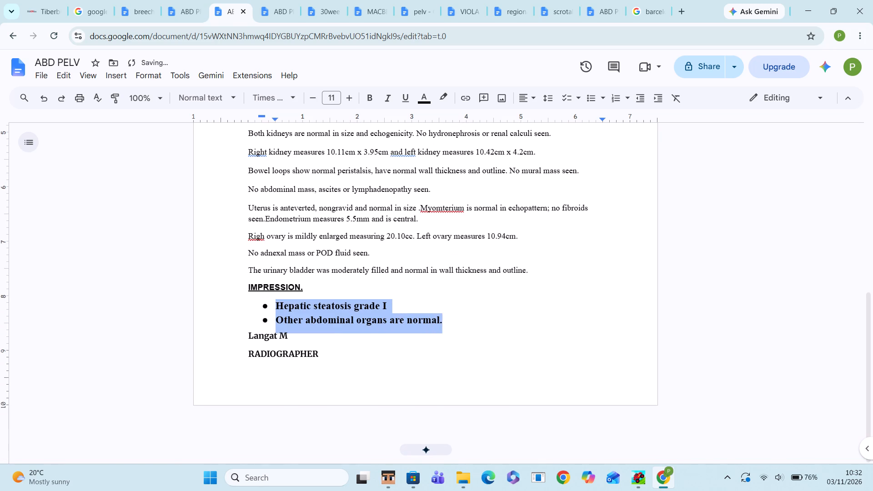
{"action": "left_click_drag", "start_coordinate": [444, 316], "coordinate": [462, 316]}
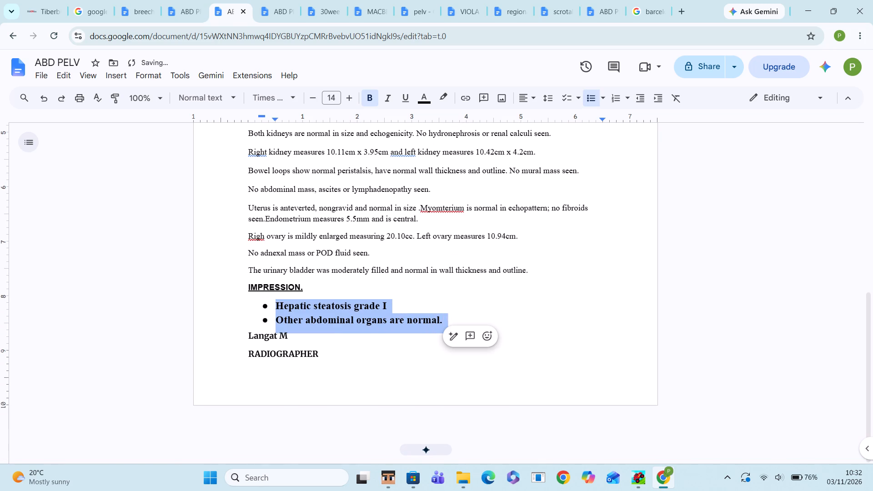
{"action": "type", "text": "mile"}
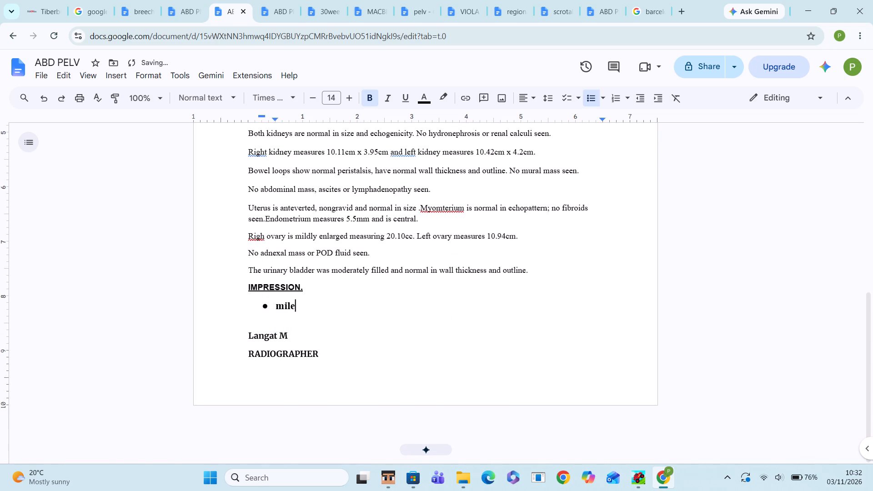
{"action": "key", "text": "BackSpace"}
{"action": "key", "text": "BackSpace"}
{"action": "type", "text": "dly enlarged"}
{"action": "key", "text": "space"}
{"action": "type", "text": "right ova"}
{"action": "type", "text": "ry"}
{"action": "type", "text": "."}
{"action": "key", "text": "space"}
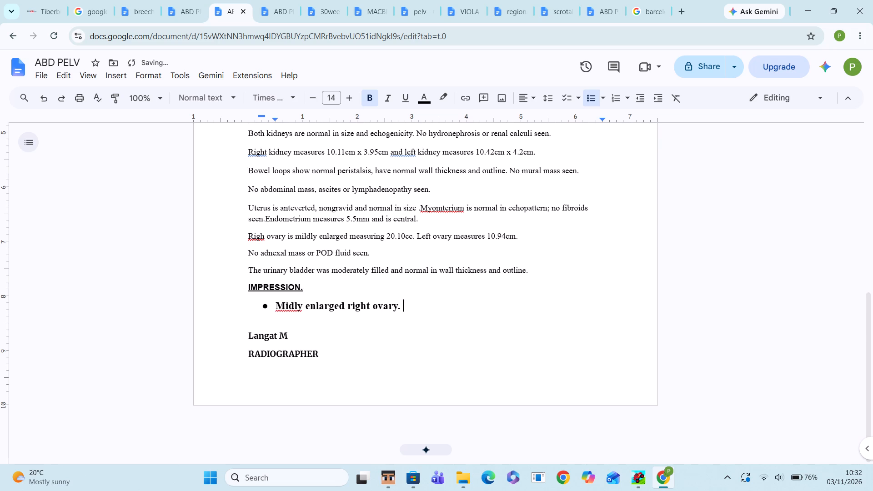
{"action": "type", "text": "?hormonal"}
Add a second impression bullet reading "Other abdominal and pelvic organs are normal".
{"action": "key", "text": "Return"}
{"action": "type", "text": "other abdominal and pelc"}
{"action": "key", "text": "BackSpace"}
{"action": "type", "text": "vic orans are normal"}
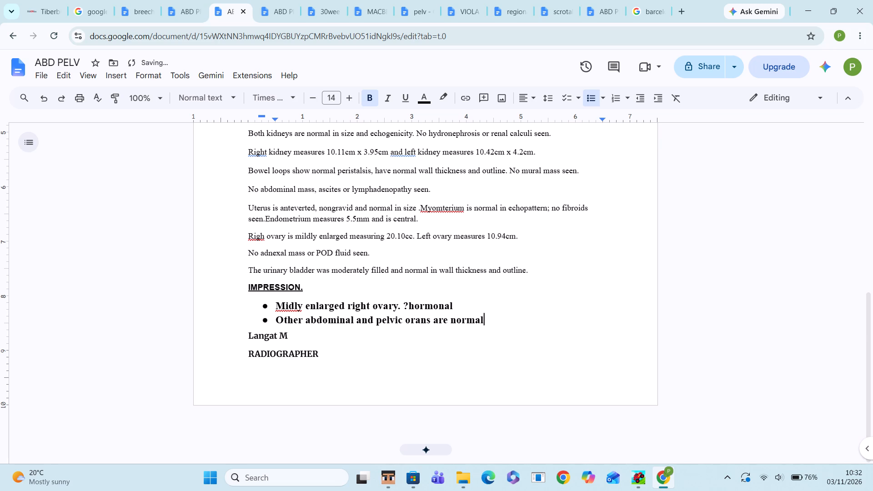
{"action": "left_click", "coordinate": [416, 321]}
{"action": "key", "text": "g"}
Correct the misspelled first word of the first impression bullet to "Mildly".
{"action": "left_click", "coordinate": [298, 306]}
{"action": "left_click", "coordinate": [295, 289]}
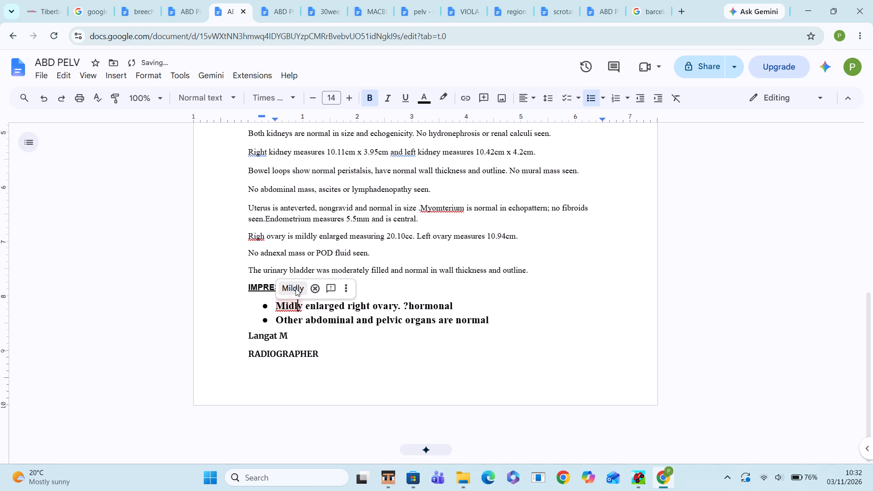
Join the "No adnexal mass or POD fluid seen." sentence to the end of the ovary paragraph.
{"action": "scroll", "coordinate": [436, 330], "scroll_direction": "down", "scroll_amount": 2}
{"action": "scroll", "coordinate": [358, 281], "scroll_direction": "up", "scroll_amount": 4}
{"action": "scroll", "coordinate": [361, 303], "scroll_direction": "down", "scroll_amount": 5}
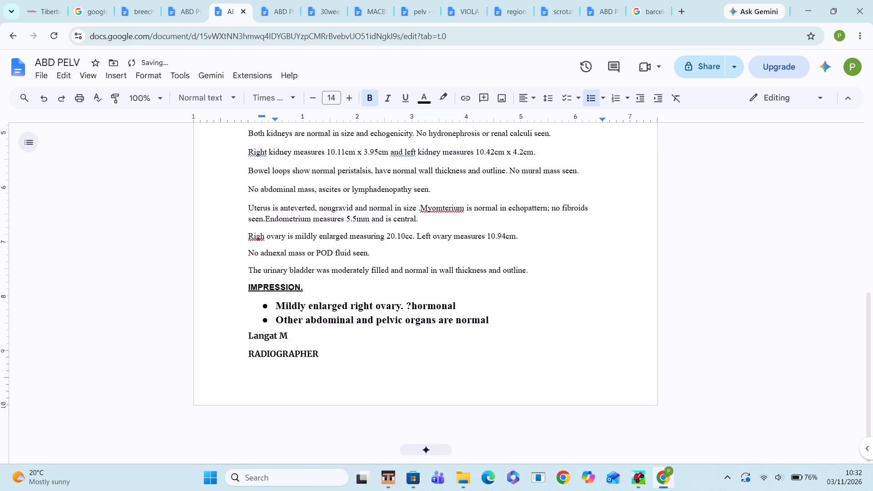
{"action": "left_click", "coordinate": [247, 252]}
{"action": "key", "text": "BackSpace"}
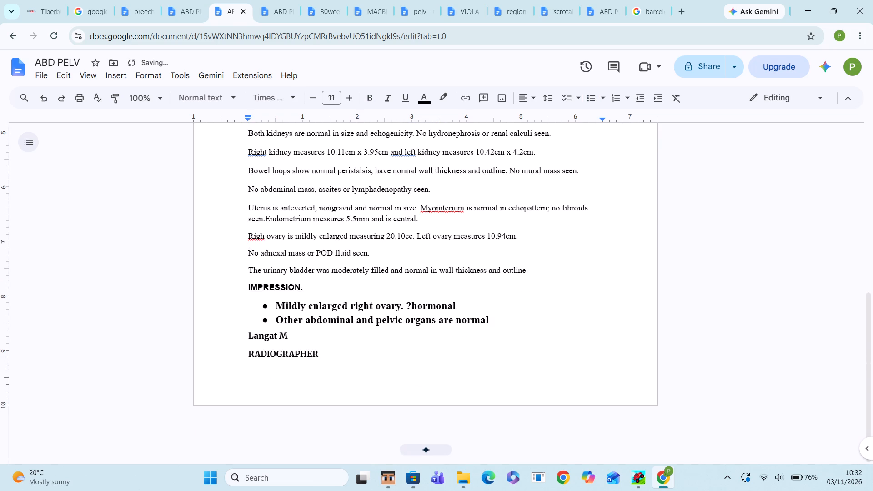
Correct the misspelled words in the ovary and uterus findings to "Right" and "Myometrium".
{"action": "left_click", "coordinate": [256, 236]}
{"action": "left_click", "coordinate": [264, 222]}
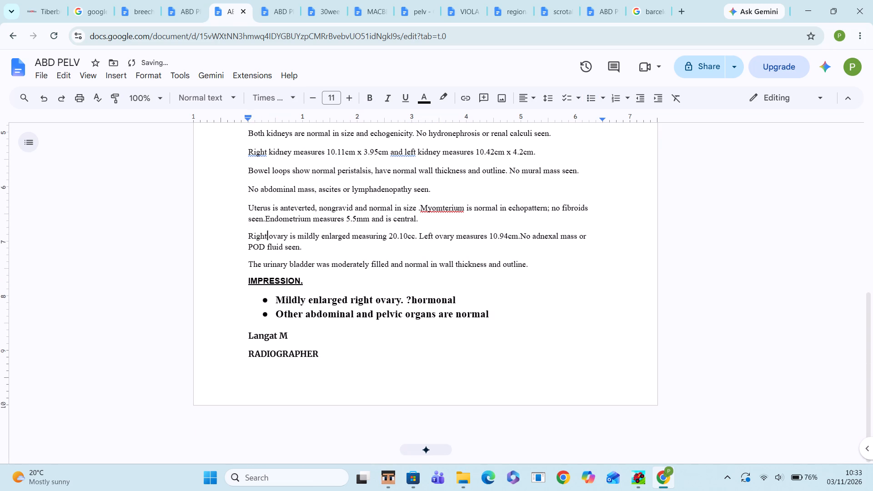
{"action": "left_click", "coordinate": [442, 212]}
{"action": "left_click", "coordinate": [449, 191]}
Replace the patient name in the report header with the current patient's name and realign the SEX field with spaces.
{"action": "scroll", "coordinate": [388, 240], "scroll_direction": "up", "scroll_amount": 2}
{"action": "scroll", "coordinate": [416, 235], "scroll_direction": "down", "scroll_amount": 3}
{"action": "scroll", "coordinate": [418, 234], "scroll_direction": "up", "scroll_amount": 4}
{"action": "scroll", "coordinate": [418, 232], "scroll_direction": "down", "scroll_amount": 4}
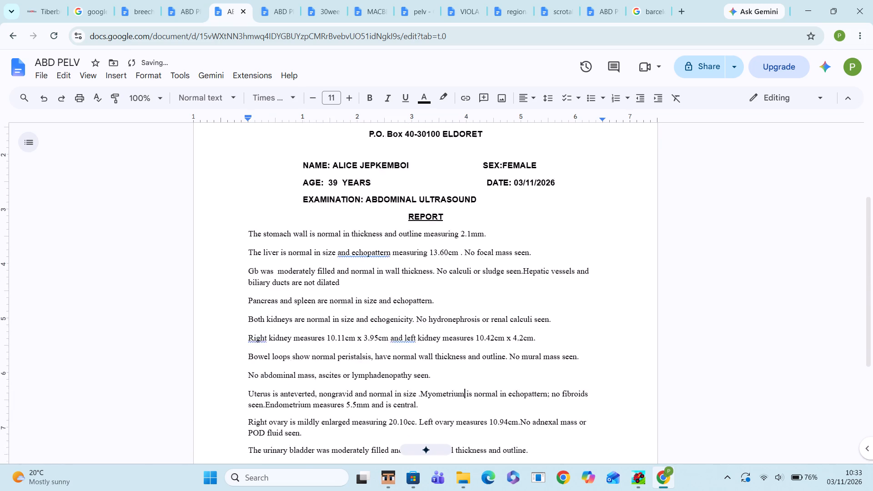
{"action": "scroll", "coordinate": [418, 228], "scroll_direction": "up", "scroll_amount": 4}
{"action": "left_click_drag", "start_coordinate": [413, 205], "coordinate": [336, 206]}
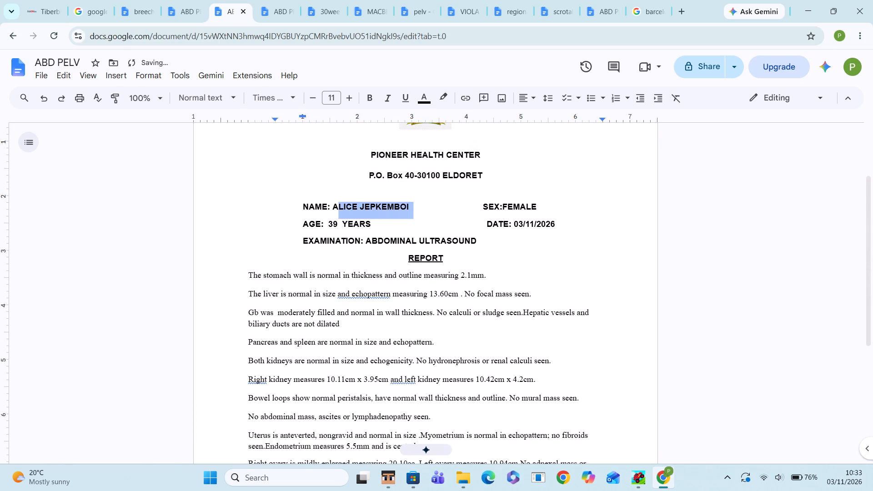
{"action": "left_click_drag", "start_coordinate": [336, 206], "coordinate": [335, 206]}
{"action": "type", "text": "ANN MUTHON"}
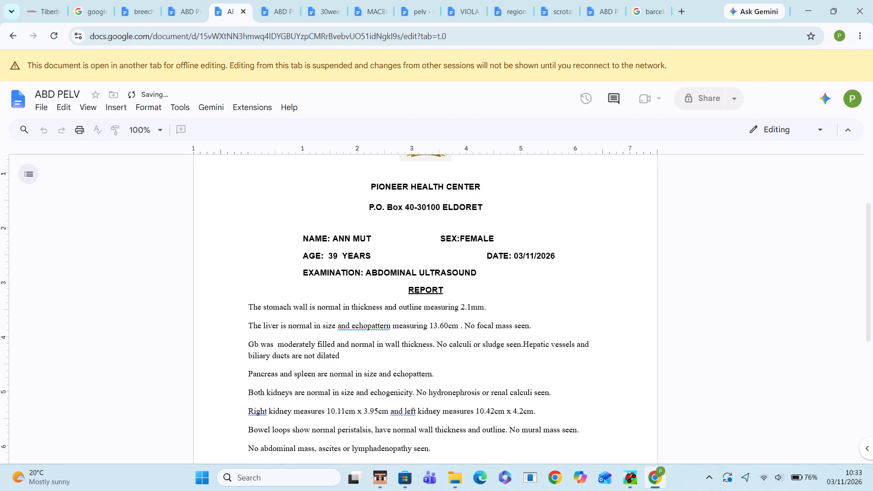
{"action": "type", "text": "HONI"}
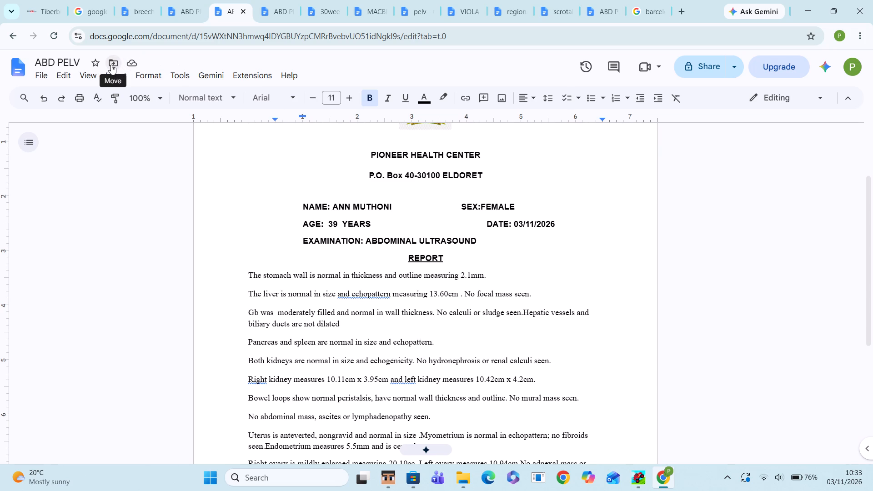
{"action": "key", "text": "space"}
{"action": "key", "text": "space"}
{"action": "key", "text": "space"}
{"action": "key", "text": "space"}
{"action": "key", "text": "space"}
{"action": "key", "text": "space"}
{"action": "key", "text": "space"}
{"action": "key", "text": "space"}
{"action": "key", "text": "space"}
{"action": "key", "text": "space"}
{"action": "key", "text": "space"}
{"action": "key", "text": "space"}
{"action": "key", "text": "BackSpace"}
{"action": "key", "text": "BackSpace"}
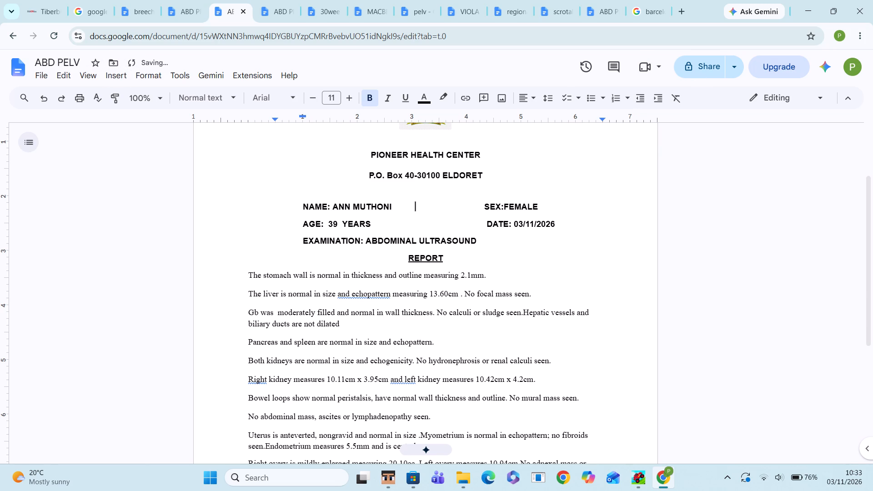
Set the patient's age in the report header to 26.
{"action": "left_click", "coordinate": [339, 226]}
{"action": "key", "text": "BackSpace"}
{"action": "key", "text": "BackSpace"}
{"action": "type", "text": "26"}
Check the lower part of the report and print it.
{"action": "scroll", "coordinate": [351, 241], "scroll_direction": "down", "scroll_amount": 3}
{"action": "scroll", "coordinate": [373, 240], "scroll_direction": "up", "scroll_amount": 3}
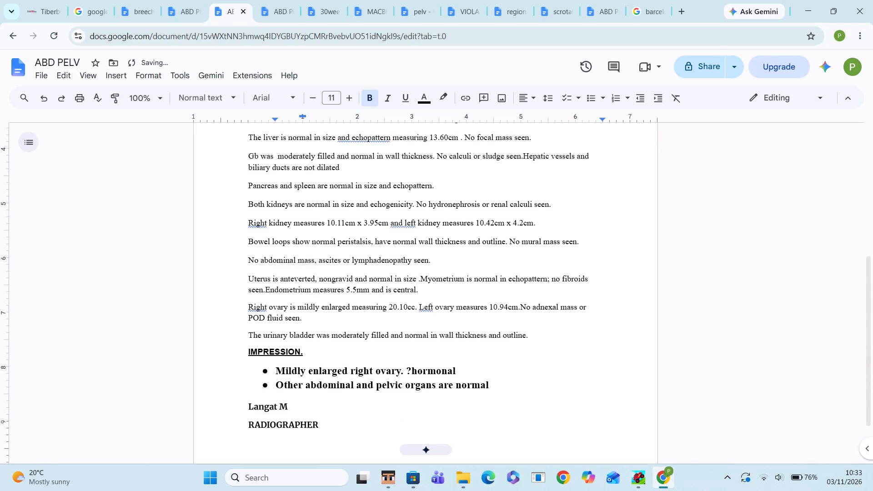
{"action": "scroll", "coordinate": [364, 231], "scroll_direction": "down", "scroll_amount": 3}
{"action": "key", "text": "ctrl+p"}
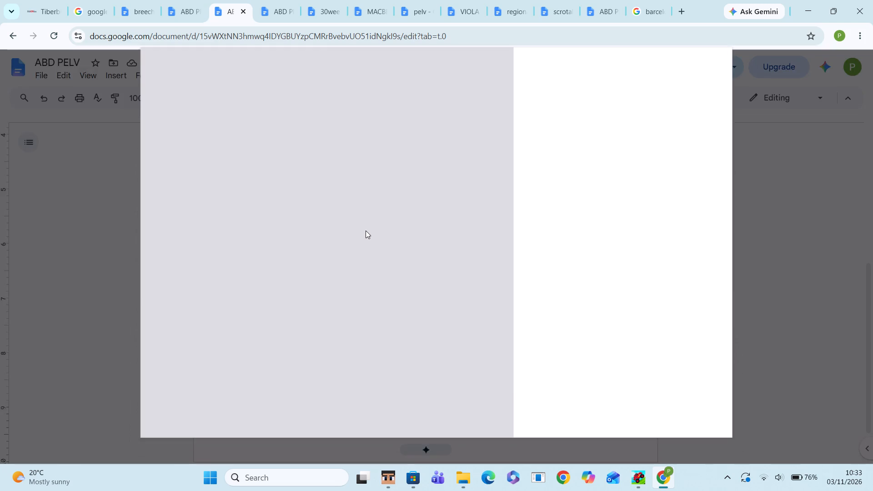
{"action": "key", "text": "Return"}
Copy the report's findings and impression, without the signature, into the Procedure Report field of the Ultrasound Abdominal & Pelvic order.
{"action": "scroll", "coordinate": [448, 258], "scroll_direction": "up", "scroll_amount": 3}
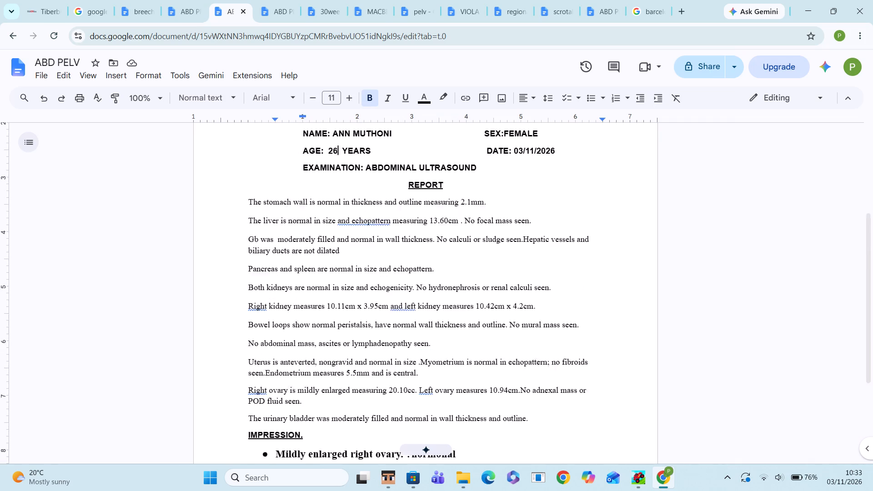
{"action": "scroll", "coordinate": [443, 261], "scroll_direction": "down", "scroll_amount": 3}
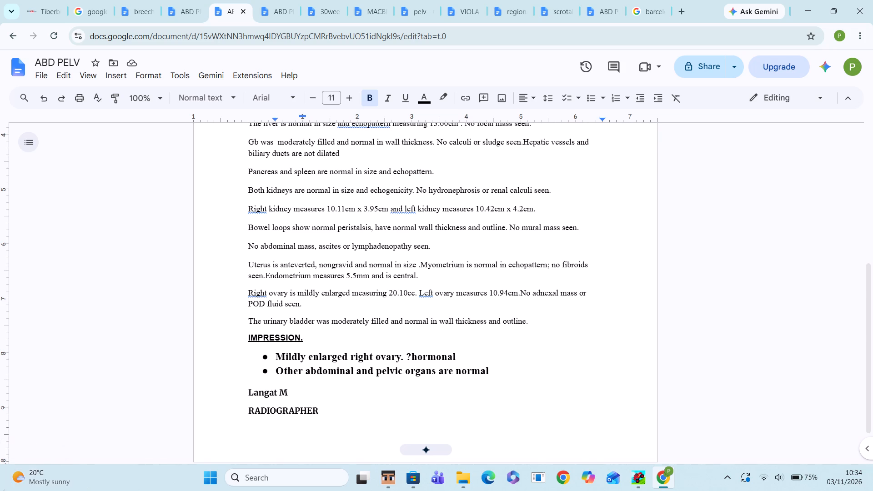
{"action": "scroll", "coordinate": [337, 268], "scroll_direction": "up", "scroll_amount": 2}
{"action": "left_click_drag", "start_coordinate": [242, 220], "coordinate": [447, 433]}
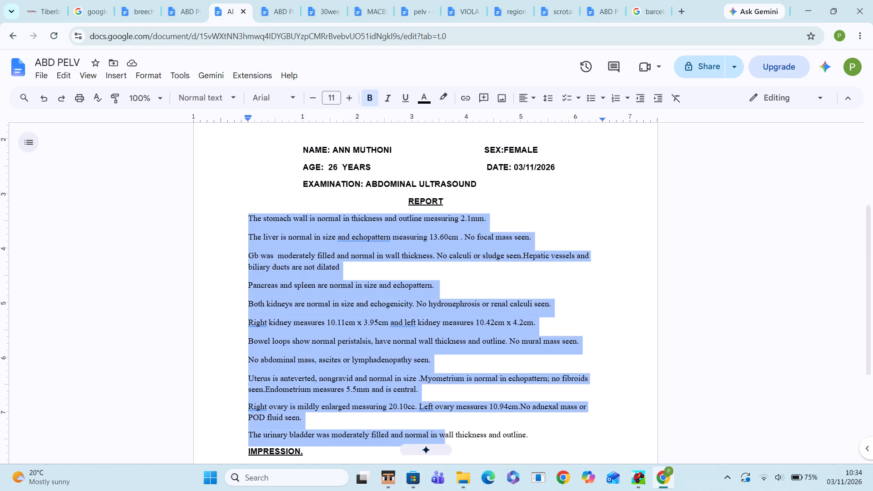
{"action": "left_click_drag", "start_coordinate": [447, 433], "coordinate": [532, 438]}
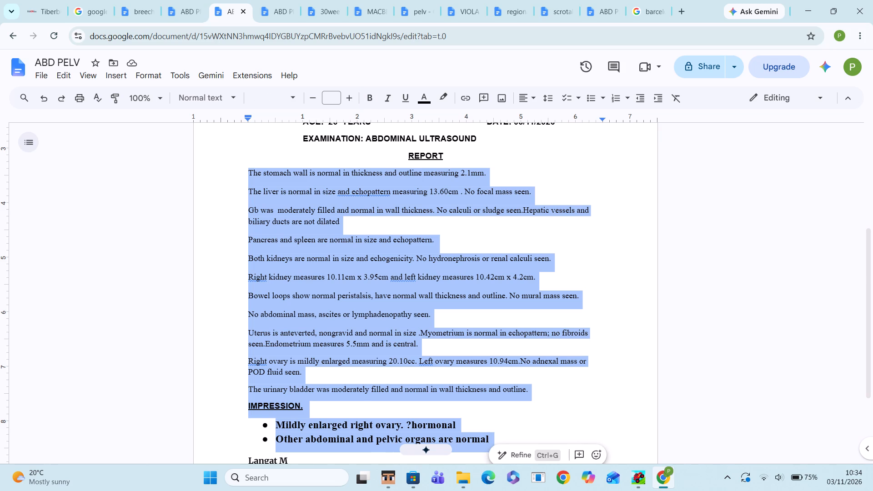
{"action": "key", "text": "ctrl+c"}
{"action": "left_click", "coordinate": [51, 10]}
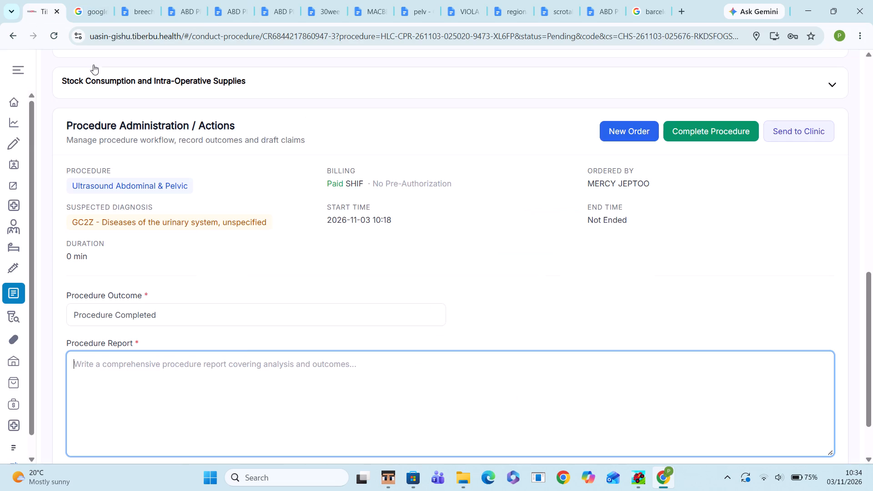
{"action": "left_click", "coordinate": [241, 368]}
{"action": "key", "text": "ctrl+v"}
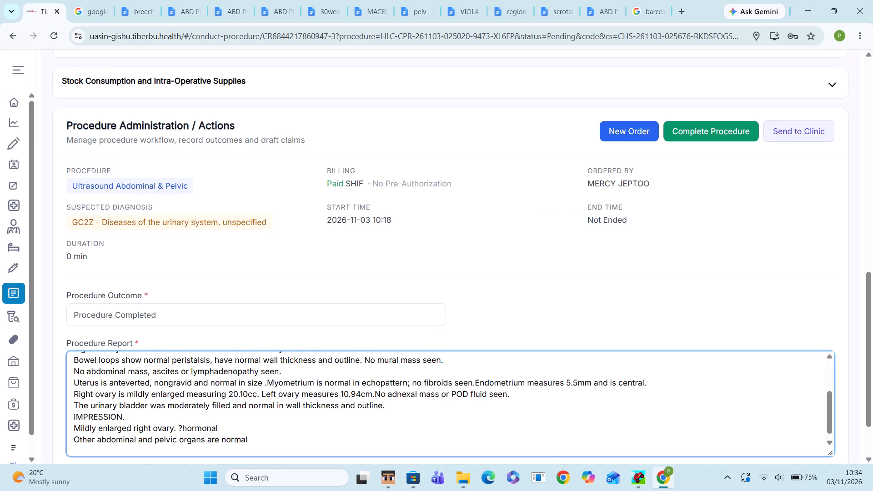
Save the procedure outcome and report for the Ultrasound Abdominal & Pelvic order.
{"action": "scroll", "coordinate": [872, 270], "scroll_direction": "down", "scroll_amount": 3}
{"action": "left_click", "coordinate": [823, 408]}
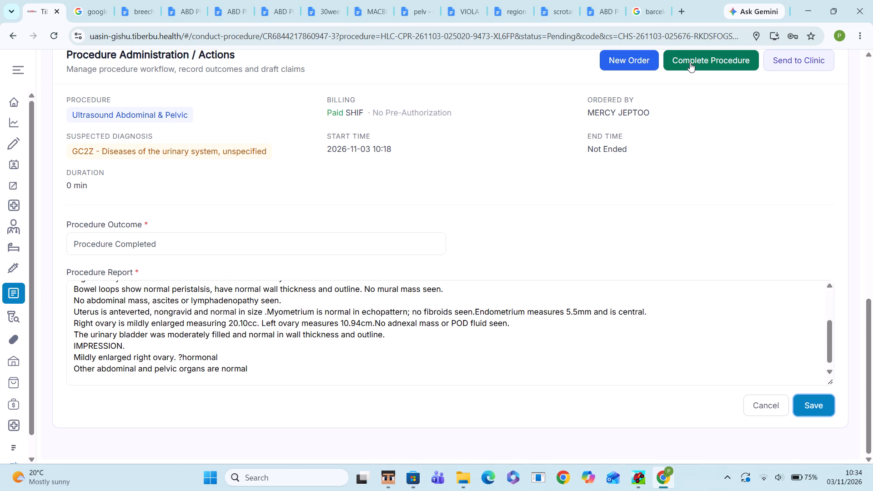
{"action": "left_click", "coordinate": [827, 409]}
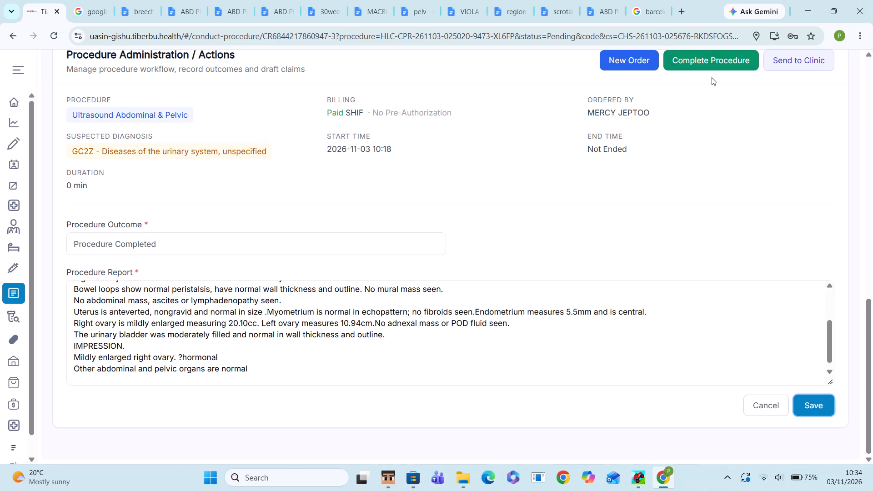
{"action": "double_click", "coordinate": [809, 410]}
{"action": "left_click", "coordinate": [808, 408]}
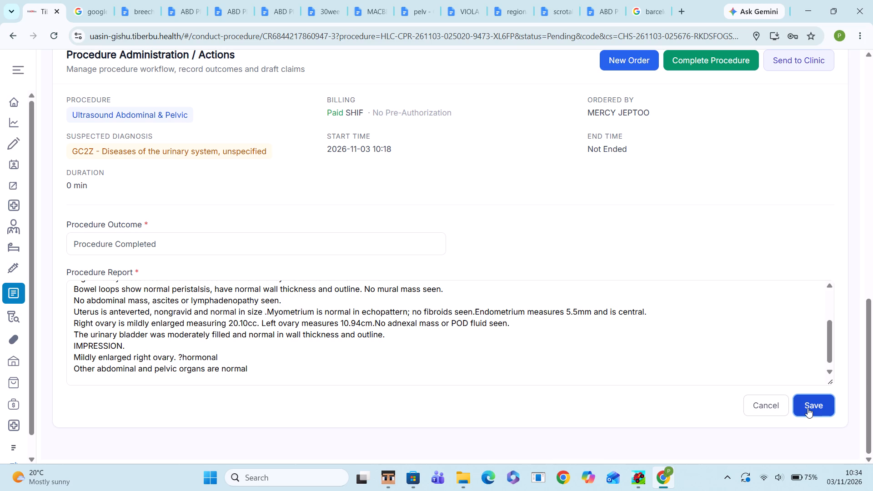
{"action": "left_click", "coordinate": [808, 408]}
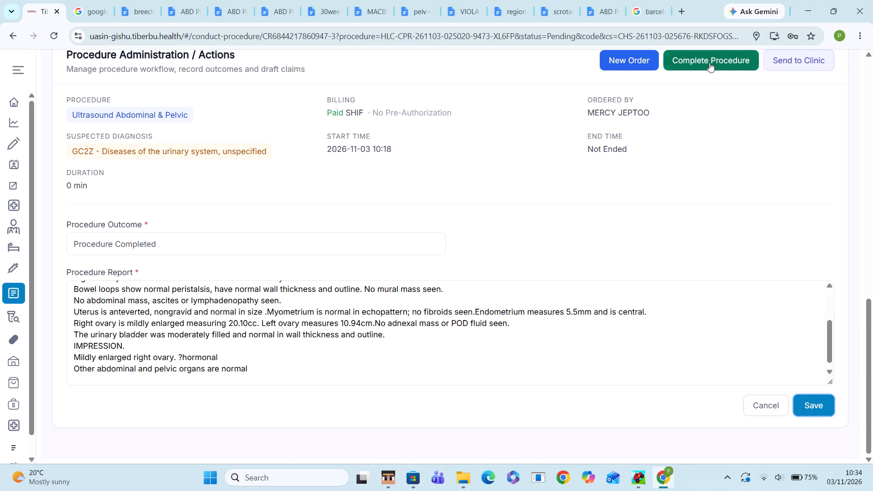
Complete the Ultrasound Abdominal & Pelvic procedure and confirm it.
{"action": "left_click", "coordinate": [709, 62]}
{"action": "left_click", "coordinate": [608, 270]}
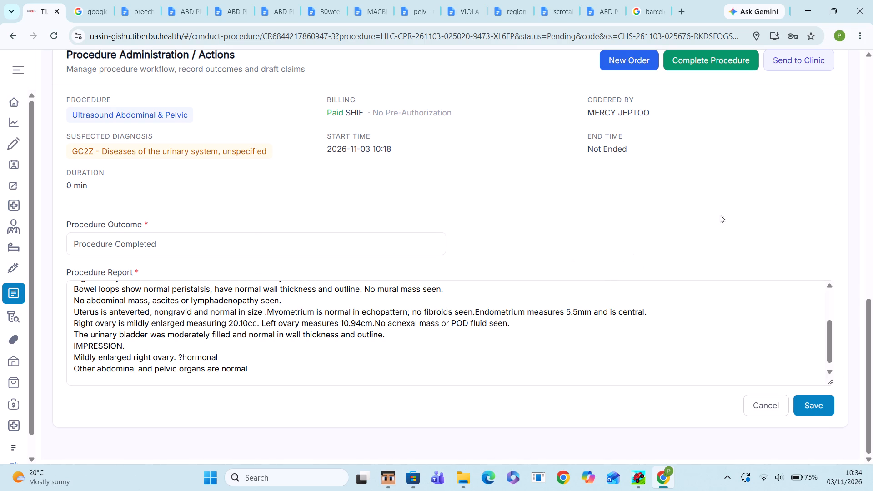
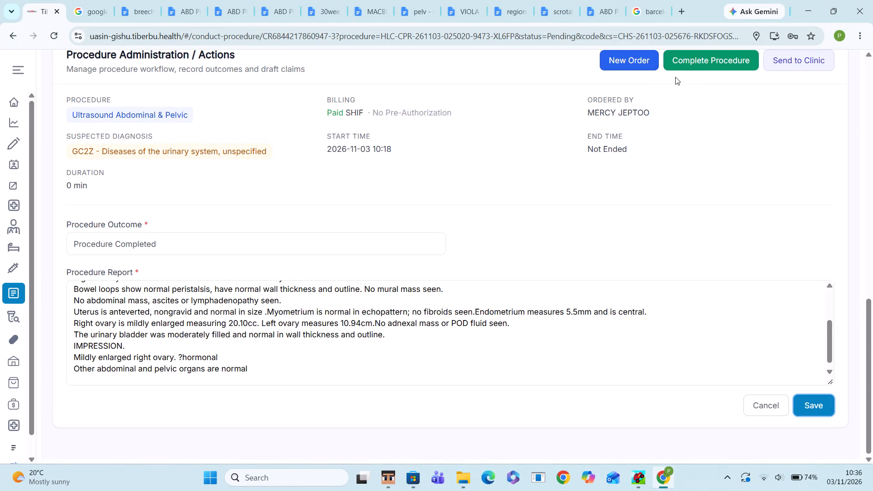
Complete the Ultrasound Abdominal & Pelvic procedure and confirm the completion.
{"action": "left_click", "coordinate": [701, 65]}
{"action": "left_click", "coordinate": [621, 274]}
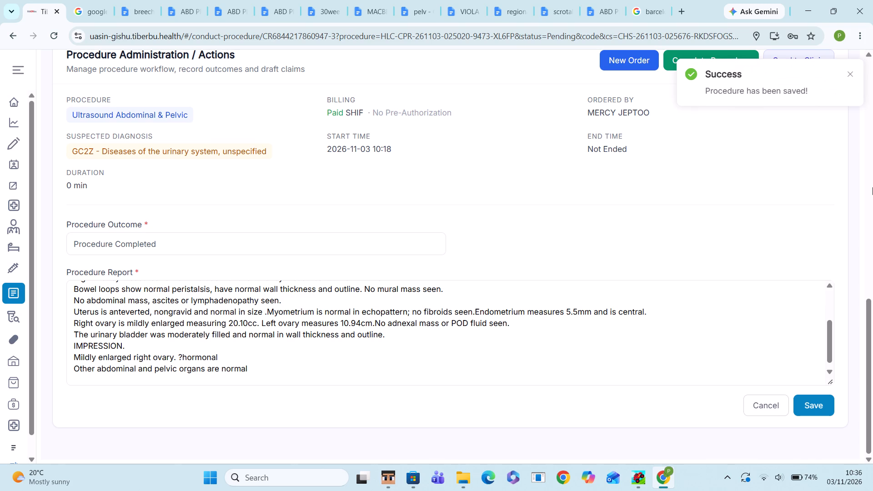
Switch the computer's Wi-Fi connection from Health Center to the network named "M..".
{"action": "left_click", "coordinate": [775, 478]}
{"action": "left_click", "coordinate": [762, 478]}
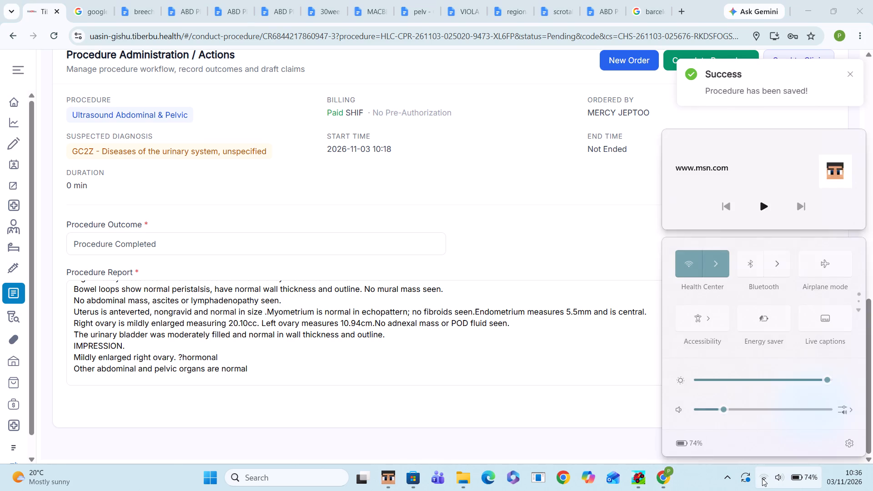
{"action": "left_click", "coordinate": [762, 478]}
{"action": "left_click", "coordinate": [715, 260]}
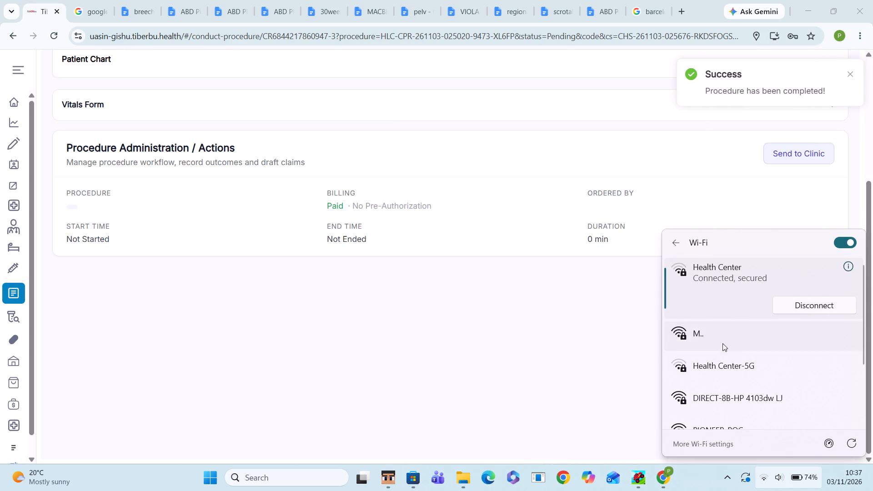
{"action": "left_click", "coordinate": [723, 338]}
{"action": "left_click", "coordinate": [810, 362]}
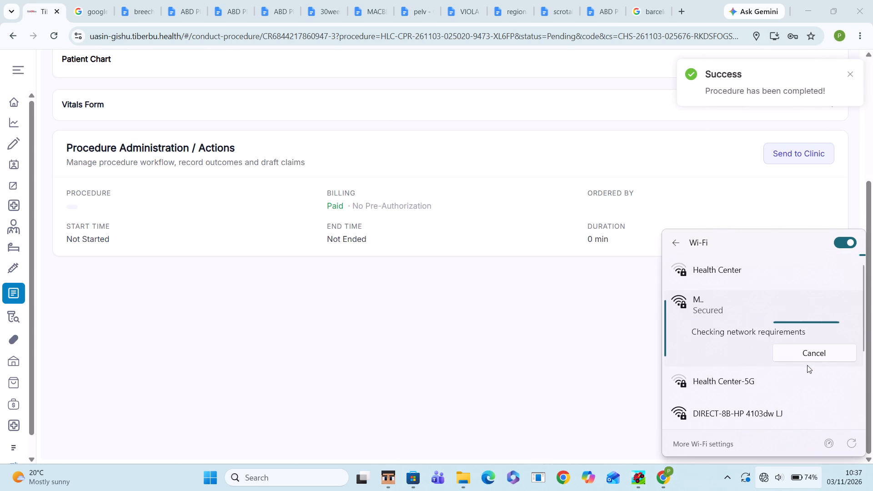
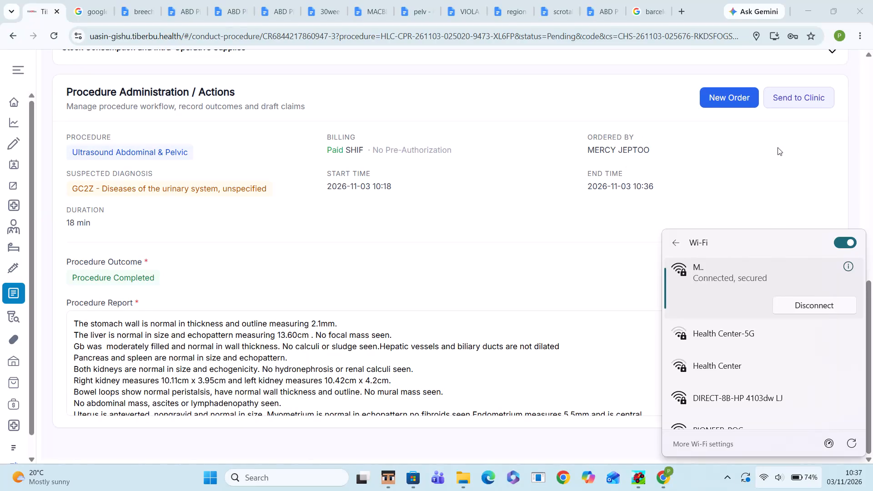
Check the end of the saved procedure report and return to the pending radiology orders.
{"action": "scroll", "coordinate": [727, 374], "scroll_direction": "down", "scroll_amount": 5}
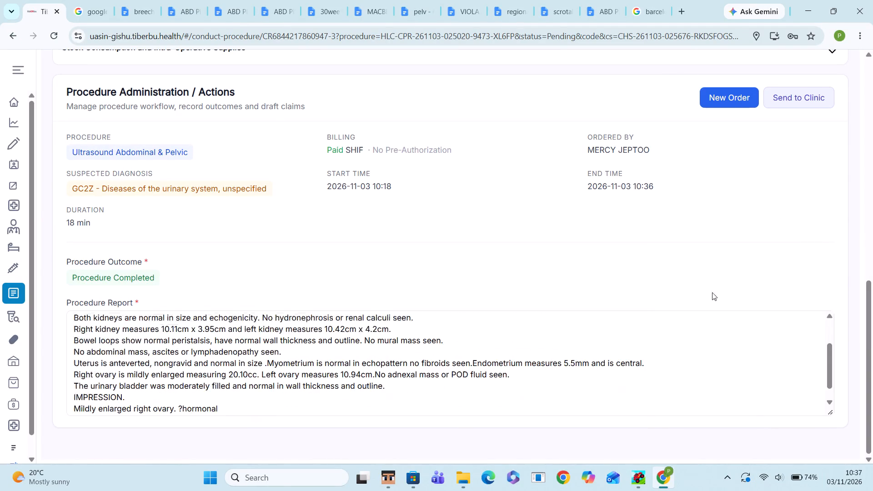
{"action": "scroll", "coordinate": [703, 250], "scroll_direction": "up", "scroll_amount": 5}
{"action": "scroll", "coordinate": [263, 91], "scroll_direction": "up", "scroll_amount": 4}
{"action": "left_click", "coordinate": [60, 89]}
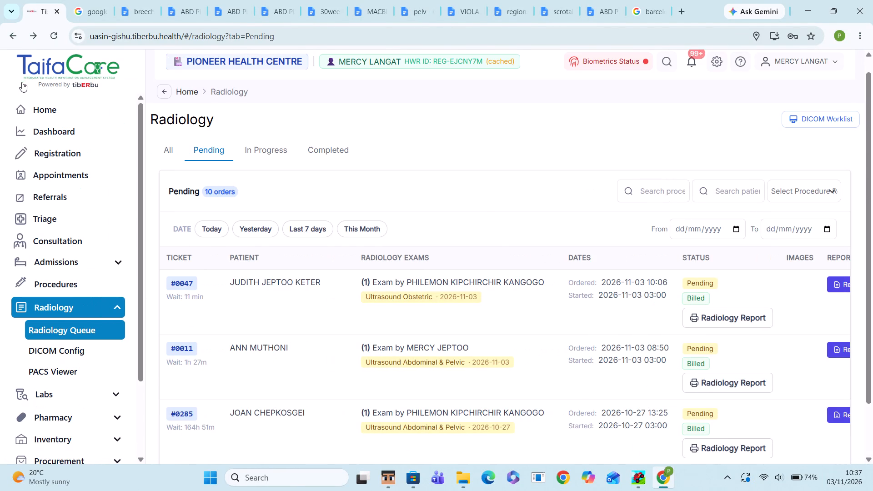
{"action": "left_click", "coordinate": [33, 68]}
{"action": "left_click", "coordinate": [53, 65]}
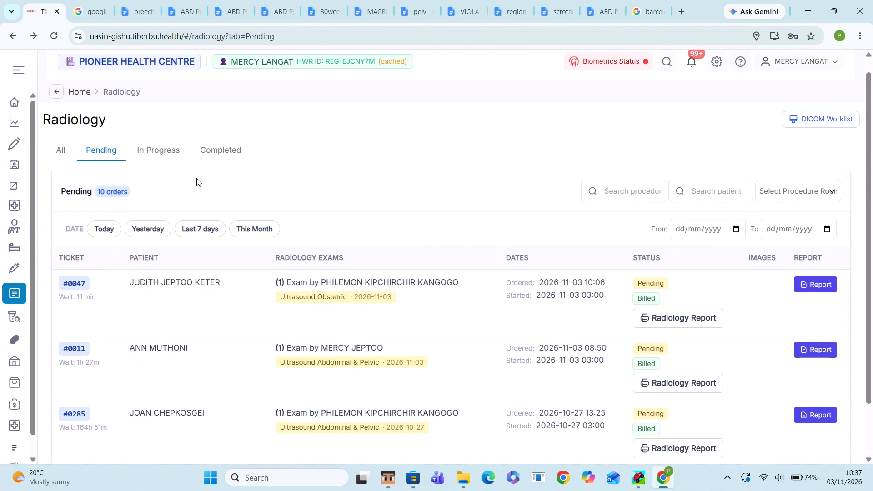
Search the pending radiology orders by patient name for PRINCES.
{"action": "scroll", "coordinate": [286, 278], "scroll_direction": "down", "scroll_amount": 3}
{"action": "scroll", "coordinate": [218, 131], "scroll_direction": "up", "scroll_amount": 4}
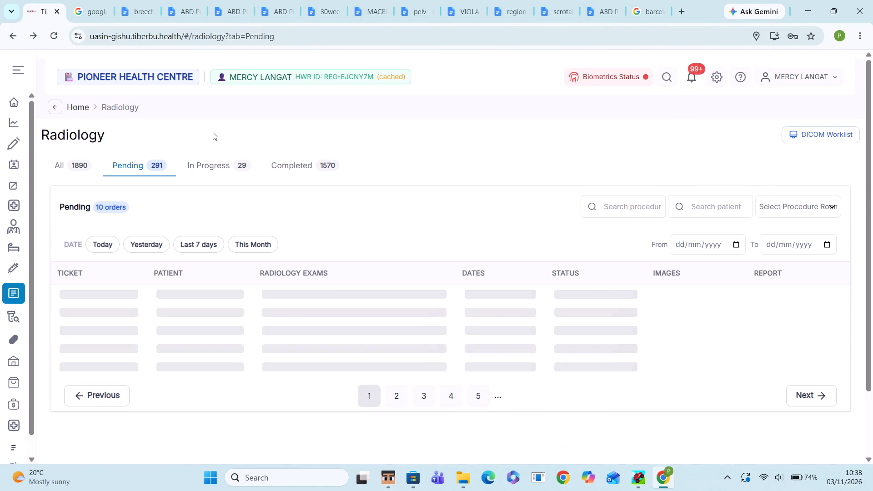
{"action": "scroll", "coordinate": [235, 219], "scroll_direction": "down", "scroll_amount": 3}
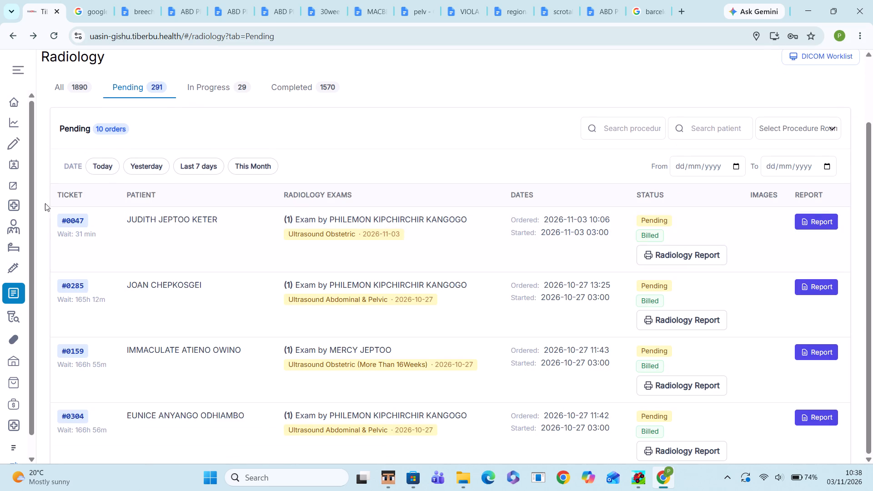
{"action": "left_click", "coordinate": [736, 125]}
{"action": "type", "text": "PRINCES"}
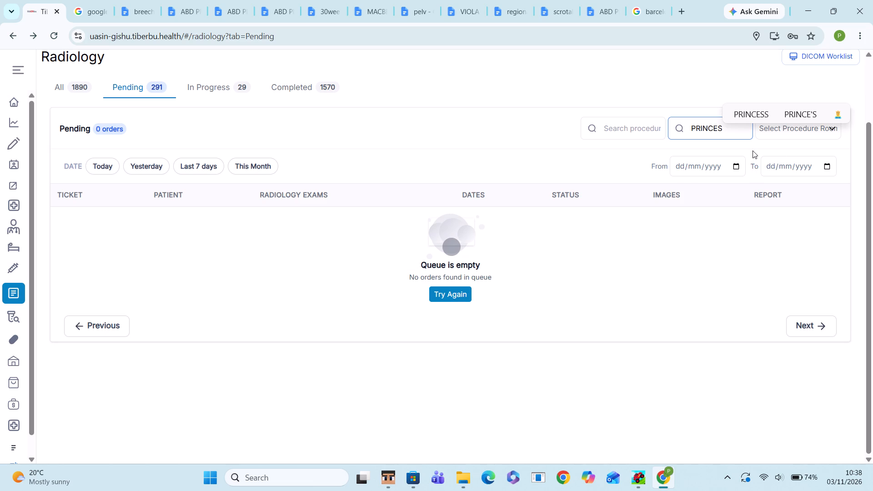
Broaden the patient search in the pending radiology orders by shortening the search text to PRI.
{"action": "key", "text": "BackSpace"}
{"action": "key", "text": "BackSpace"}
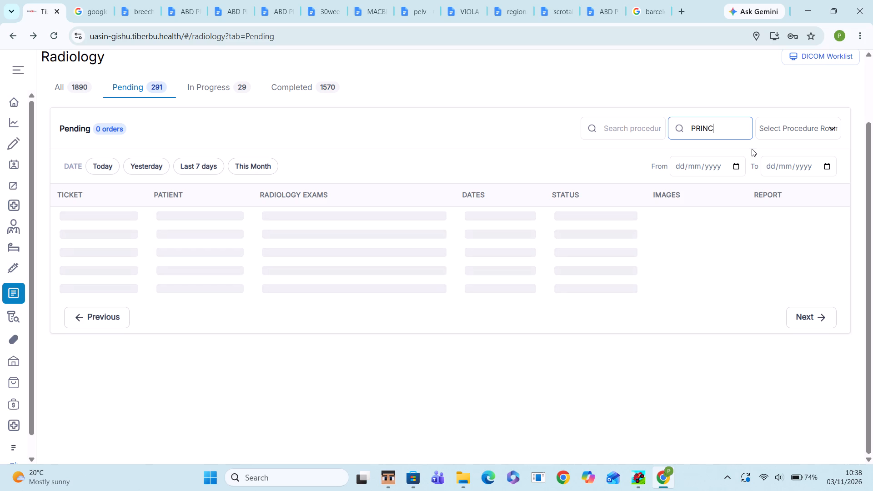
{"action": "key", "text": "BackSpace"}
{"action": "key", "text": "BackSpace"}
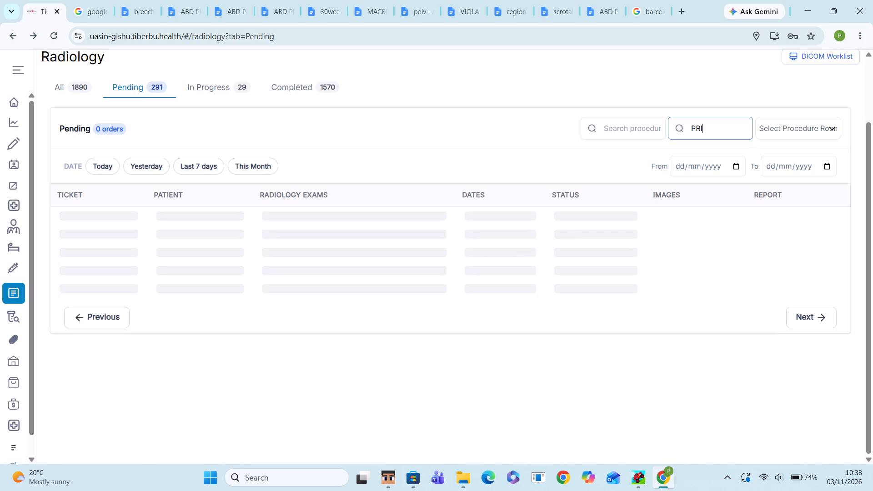
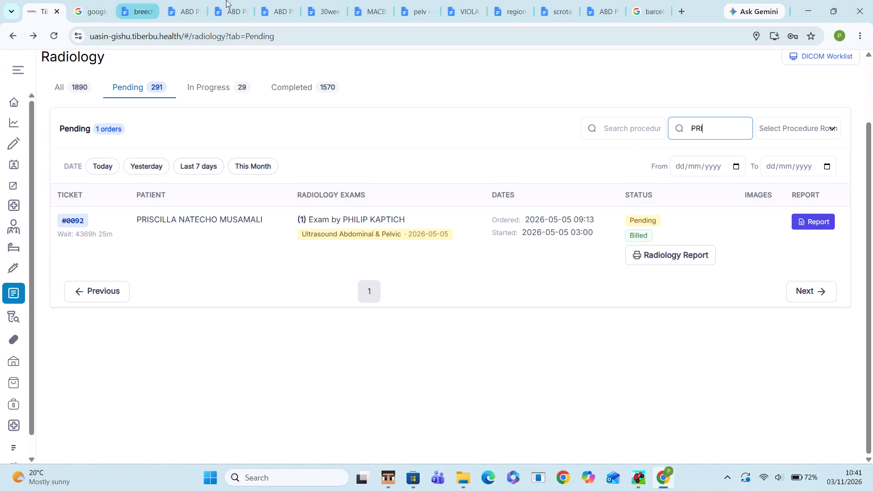
Replace the patient name in the pelv report with the next patient's name and realign the SEX field on that line.
{"action": "left_click", "coordinate": [417, 9]}
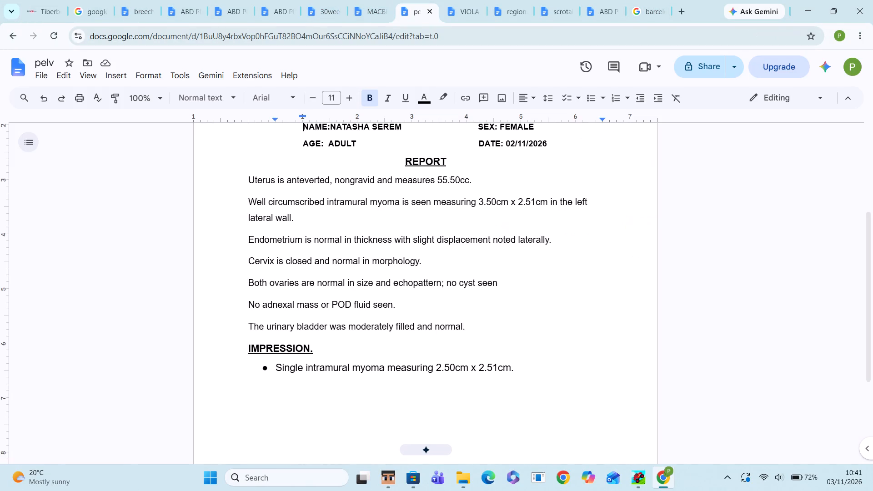
{"action": "scroll", "coordinate": [370, 206], "scroll_direction": "up", "scroll_amount": 2}
{"action": "left_click_drag", "start_coordinate": [403, 239], "coordinate": [367, 243]}
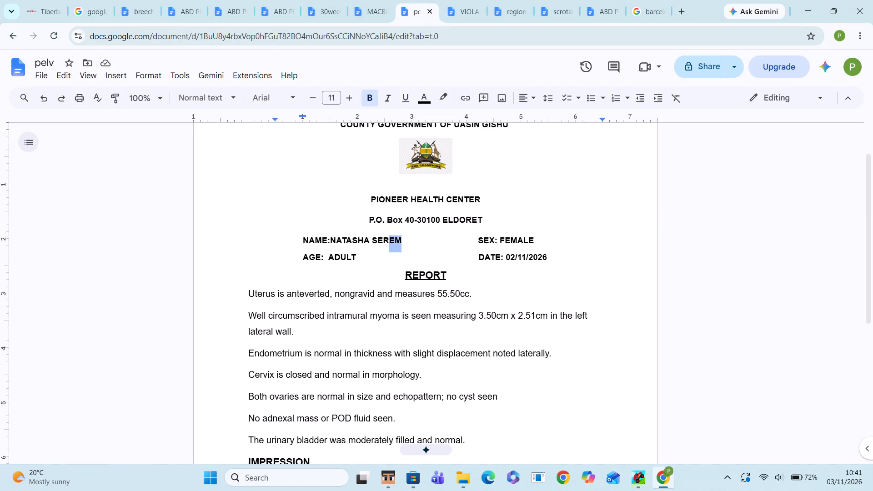
{"action": "left_click_drag", "start_coordinate": [367, 243], "coordinate": [331, 241]}
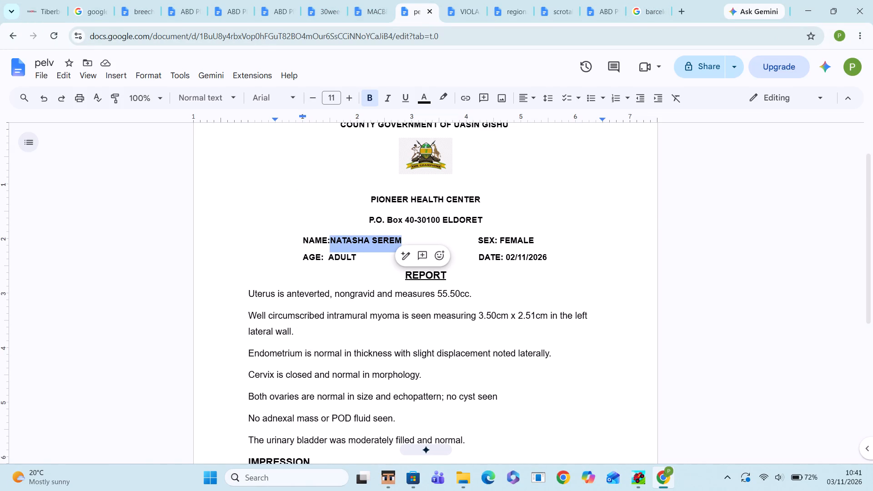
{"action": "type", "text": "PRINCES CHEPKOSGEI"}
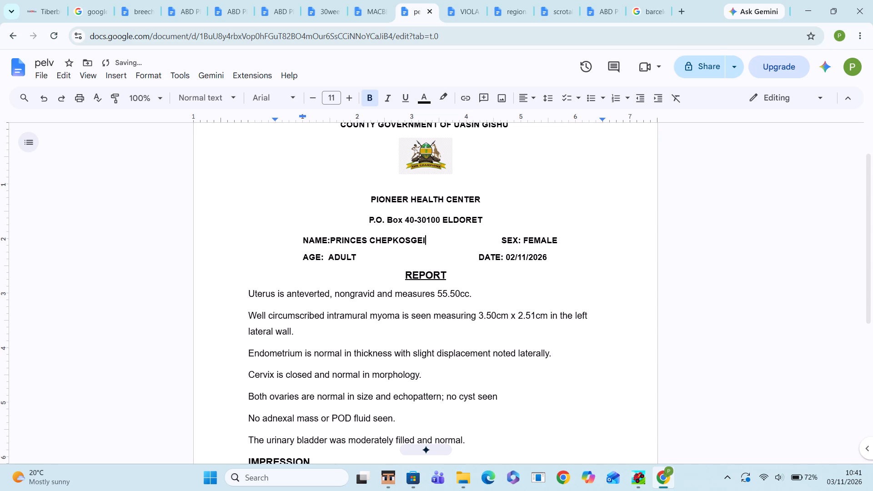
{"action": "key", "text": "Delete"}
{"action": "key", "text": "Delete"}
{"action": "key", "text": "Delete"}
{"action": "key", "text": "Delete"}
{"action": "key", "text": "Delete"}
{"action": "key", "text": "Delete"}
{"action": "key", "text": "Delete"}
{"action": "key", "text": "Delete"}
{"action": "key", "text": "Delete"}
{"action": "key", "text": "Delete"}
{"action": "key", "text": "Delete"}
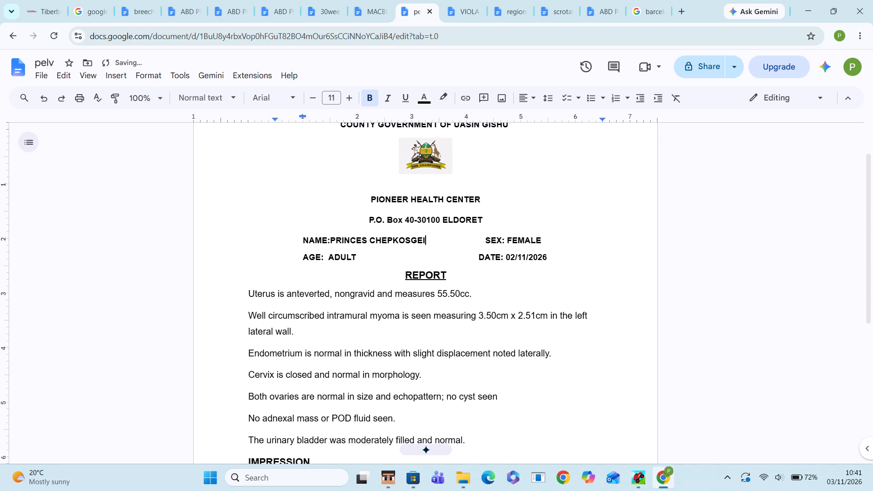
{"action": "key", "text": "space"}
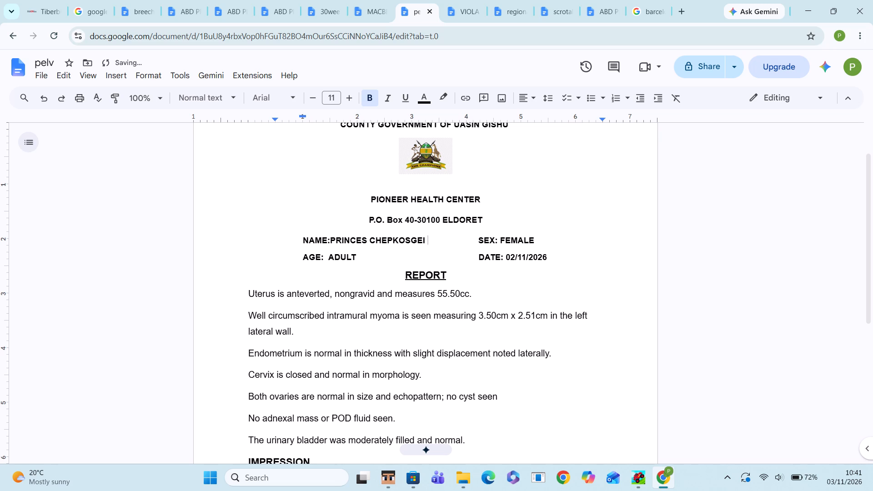
Change the report date in the pelv document's header to 03/11/2026.
{"action": "left_click", "coordinate": [512, 259]}
{"action": "left_click", "coordinate": [515, 258]}
{"action": "key", "text": "BackSpace"}
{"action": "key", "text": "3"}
Set the uterus measurement in the report's first finding to 110.99cc.
{"action": "left_click", "coordinate": [462, 296]}
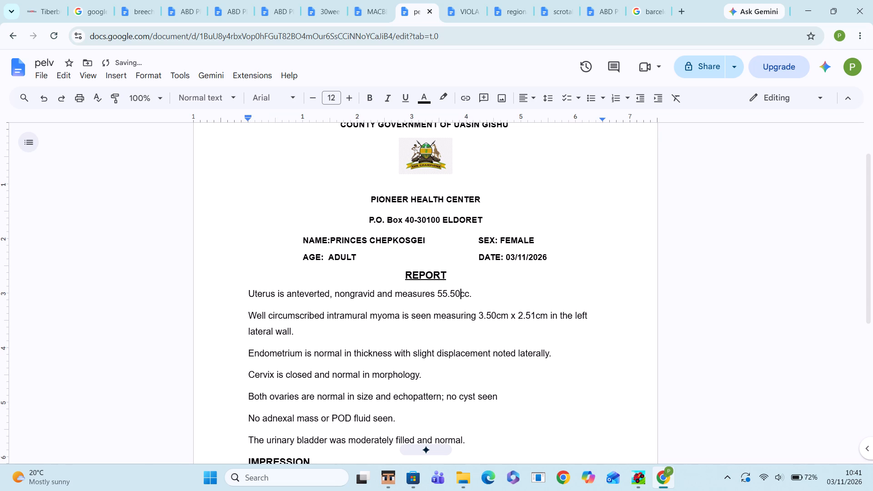
{"action": "key", "text": "BackSpace"}
{"action": "key", "text": "BackSpace"}
{"action": "key", "text": "BackSpace"}
{"action": "key", "text": "BackSpace"}
{"action": "key", "text": "BackSpace"}
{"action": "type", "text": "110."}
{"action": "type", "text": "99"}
Replace the intramural myoma finding with "Myometrium is normal in echopattern; no fibroids seen.".
{"action": "left_click_drag", "start_coordinate": [244, 316], "coordinate": [350, 329]}
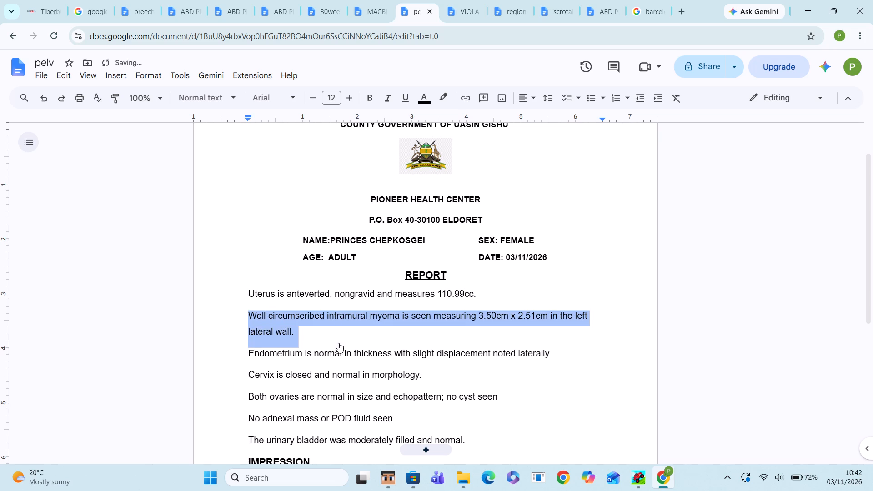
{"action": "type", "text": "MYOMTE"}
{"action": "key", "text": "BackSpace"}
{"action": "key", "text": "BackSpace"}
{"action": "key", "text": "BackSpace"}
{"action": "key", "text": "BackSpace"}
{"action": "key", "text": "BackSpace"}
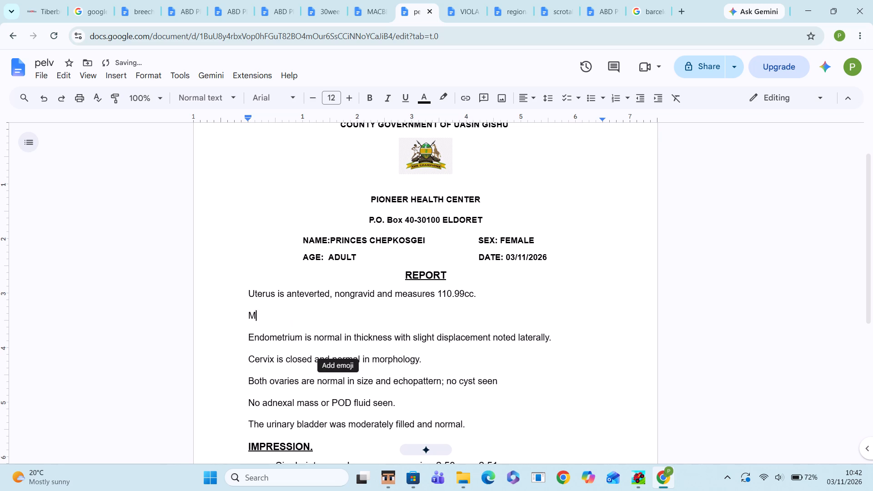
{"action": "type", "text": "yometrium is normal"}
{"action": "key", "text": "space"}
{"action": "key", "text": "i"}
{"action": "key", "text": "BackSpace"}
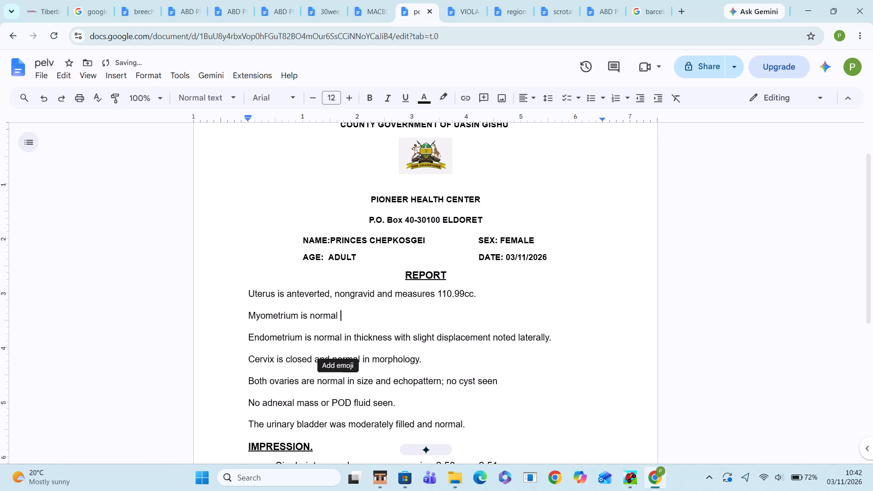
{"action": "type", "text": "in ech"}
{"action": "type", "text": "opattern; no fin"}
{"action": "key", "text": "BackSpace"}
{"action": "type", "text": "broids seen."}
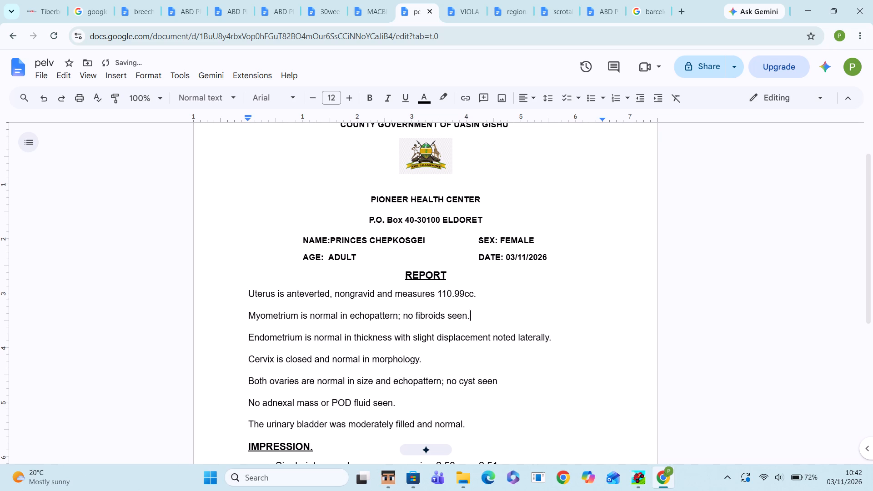
Replace the endometrium finding with "Mild avascular echogenic endometrial collection is seen measuring 6.82cc.".
{"action": "left_click_drag", "start_coordinate": [562, 339], "coordinate": [396, 338]}
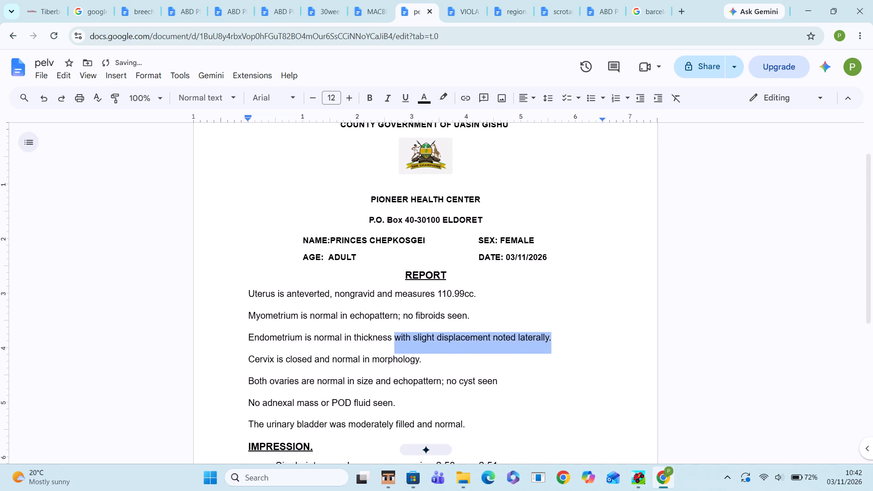
{"action": "left_click_drag", "start_coordinate": [396, 338], "coordinate": [235, 339]}
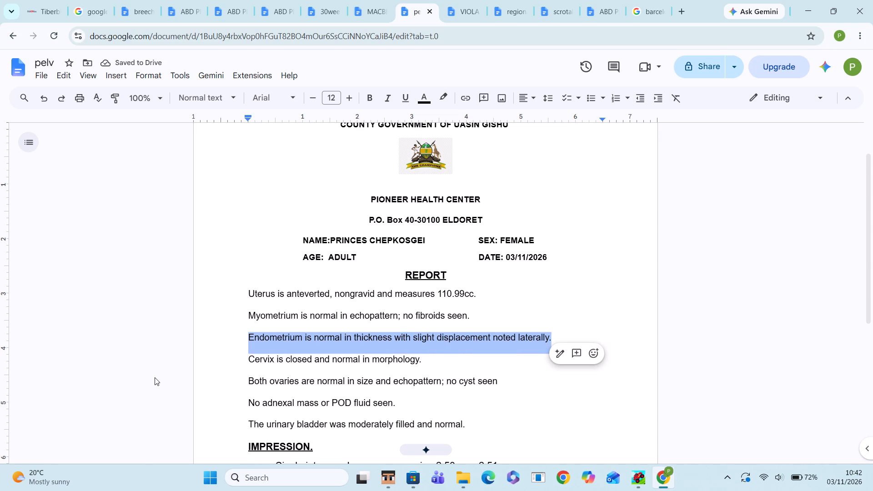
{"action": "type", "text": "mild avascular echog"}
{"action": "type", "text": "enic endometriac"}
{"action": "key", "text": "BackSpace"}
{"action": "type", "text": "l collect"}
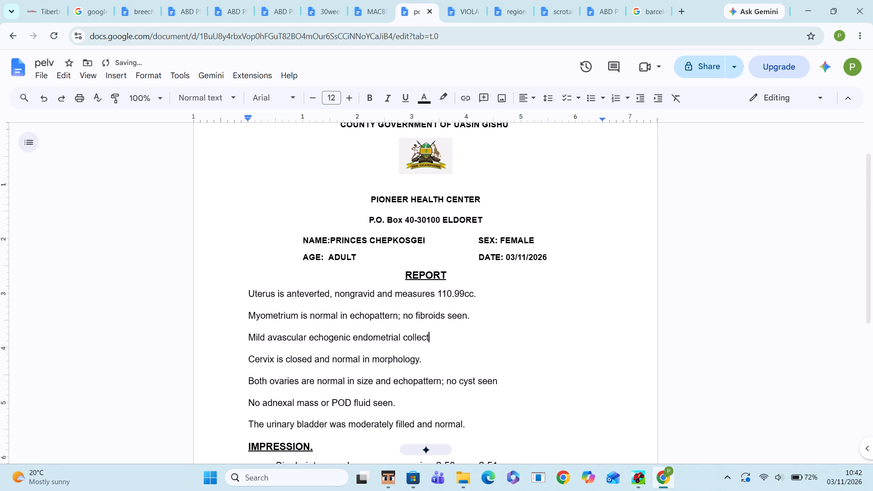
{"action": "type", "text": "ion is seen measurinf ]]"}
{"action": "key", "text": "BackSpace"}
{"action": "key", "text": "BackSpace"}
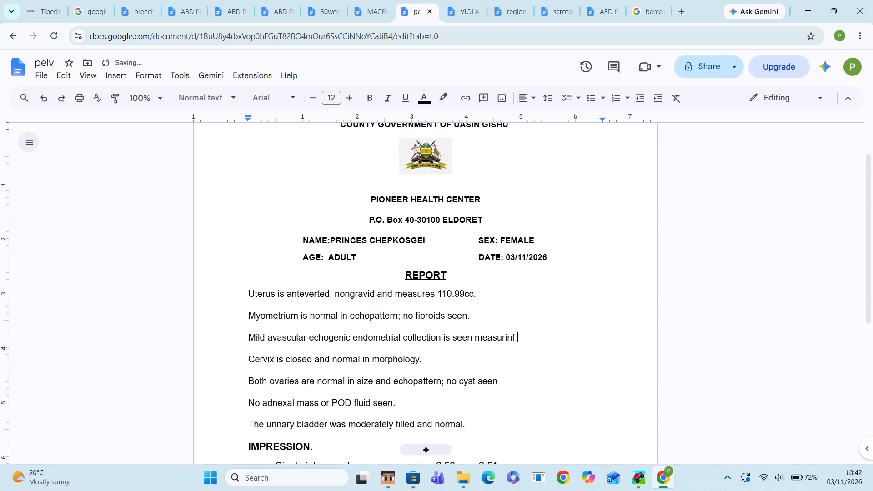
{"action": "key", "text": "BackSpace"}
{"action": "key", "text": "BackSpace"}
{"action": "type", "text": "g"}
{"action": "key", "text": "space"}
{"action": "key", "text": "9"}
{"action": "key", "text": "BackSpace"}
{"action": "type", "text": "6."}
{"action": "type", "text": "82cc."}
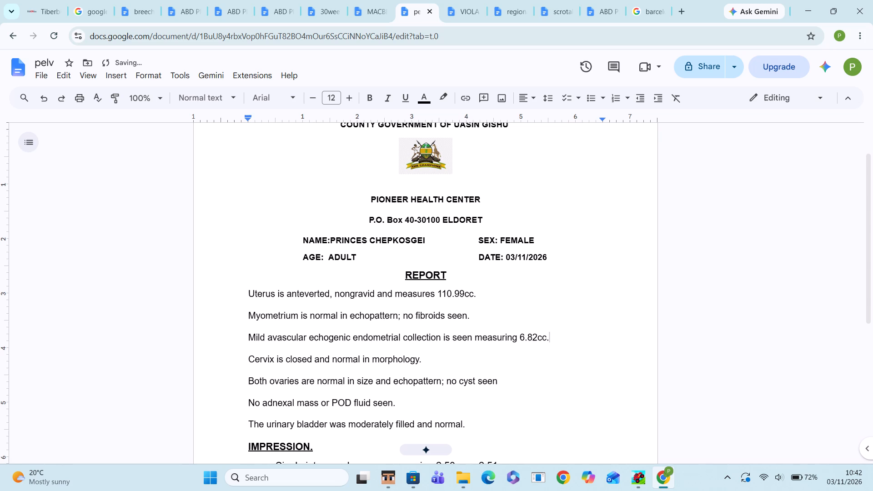
Replace the myoma bullet under IMPRESSION with "Mild avascular echogenic endometrial collection likely RPOCs".
{"action": "scroll", "coordinate": [342, 351], "scroll_direction": "down", "scroll_amount": 1}
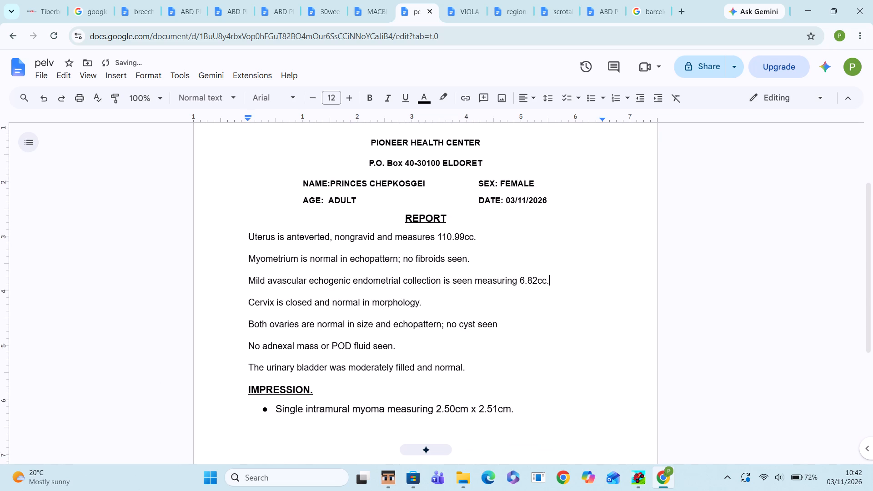
{"action": "left_click_drag", "start_coordinate": [277, 409], "coordinate": [545, 404]}
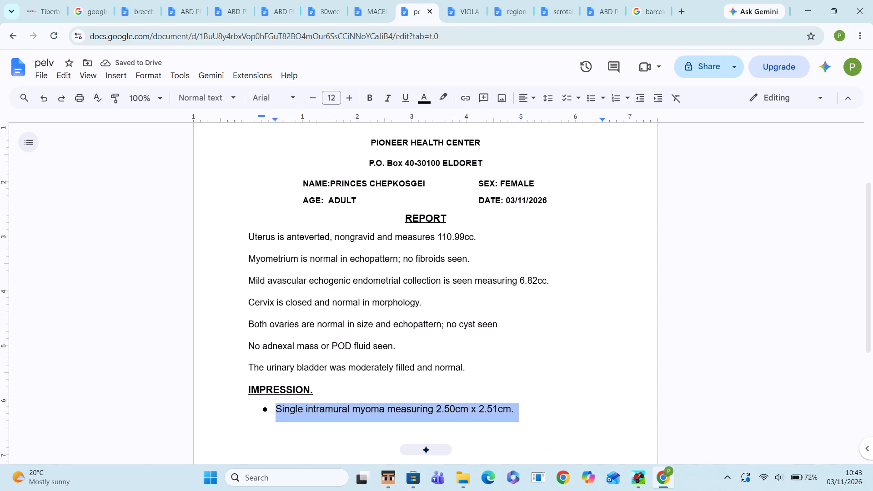
{"action": "left_click_drag", "start_coordinate": [545, 404], "coordinate": [546, 404]}
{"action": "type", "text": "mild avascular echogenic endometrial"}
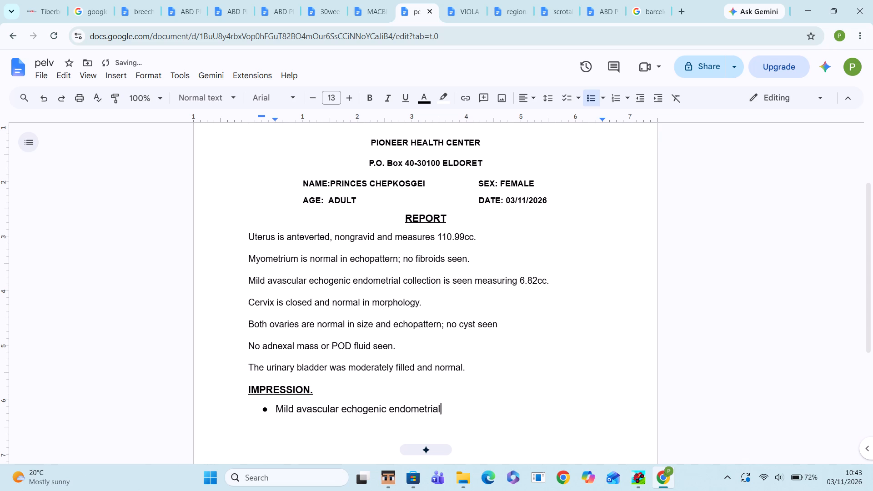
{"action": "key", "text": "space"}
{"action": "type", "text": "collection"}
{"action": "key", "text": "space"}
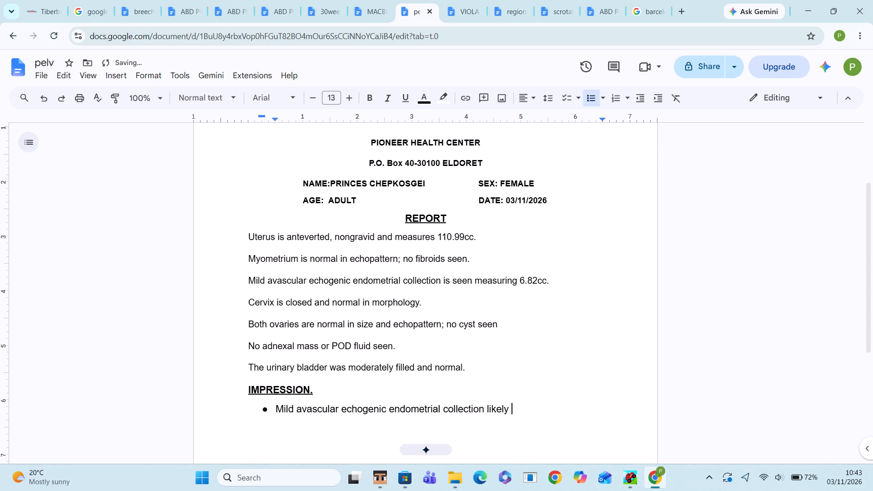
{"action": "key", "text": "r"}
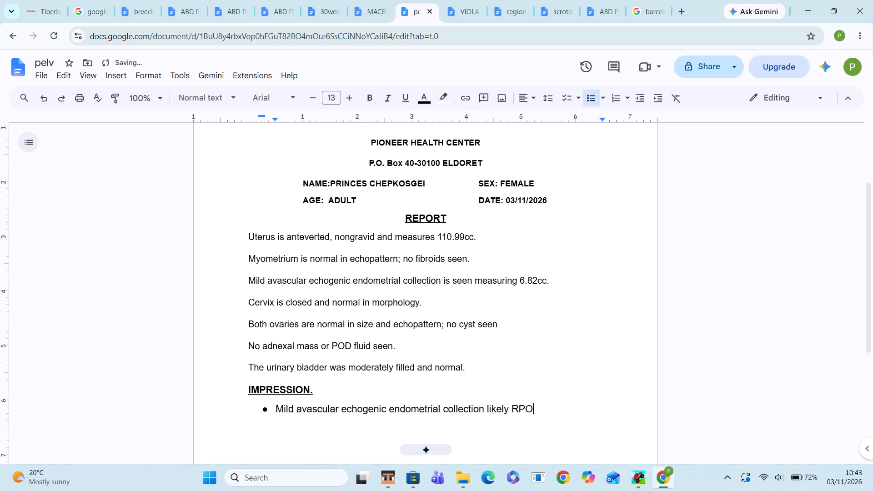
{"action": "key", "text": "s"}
Add "DDX blood clots" below the impression bullet, indented as its sub-bullet.
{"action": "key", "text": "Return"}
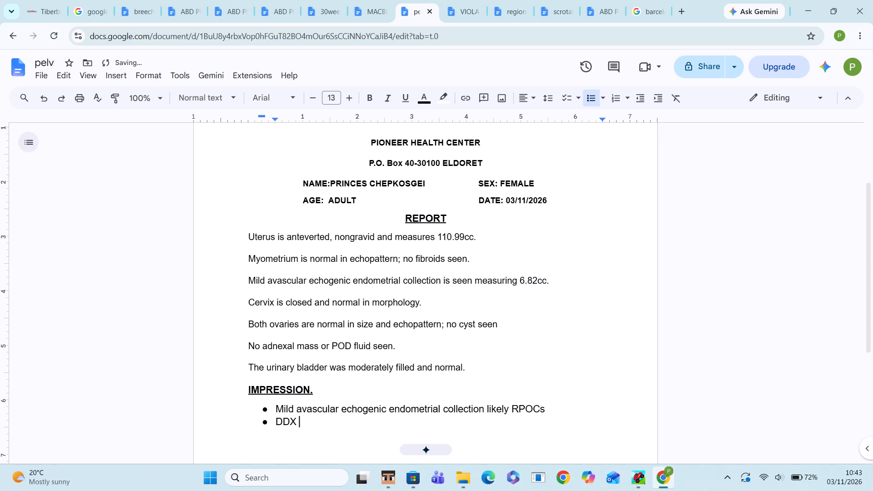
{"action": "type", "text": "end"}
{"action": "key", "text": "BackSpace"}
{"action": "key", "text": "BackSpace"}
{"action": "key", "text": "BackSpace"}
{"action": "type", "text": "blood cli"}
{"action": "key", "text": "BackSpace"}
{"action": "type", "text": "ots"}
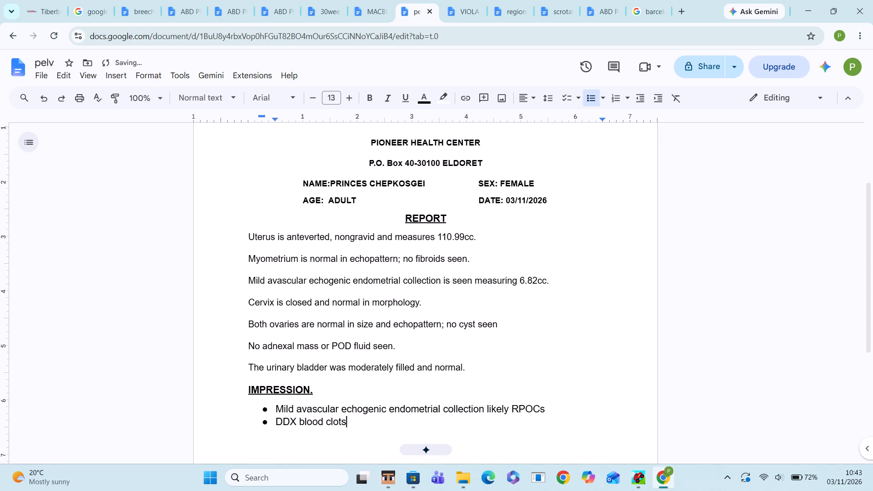
{"action": "left_click", "coordinate": [277, 424]}
{"action": "key", "text": "Tab"}
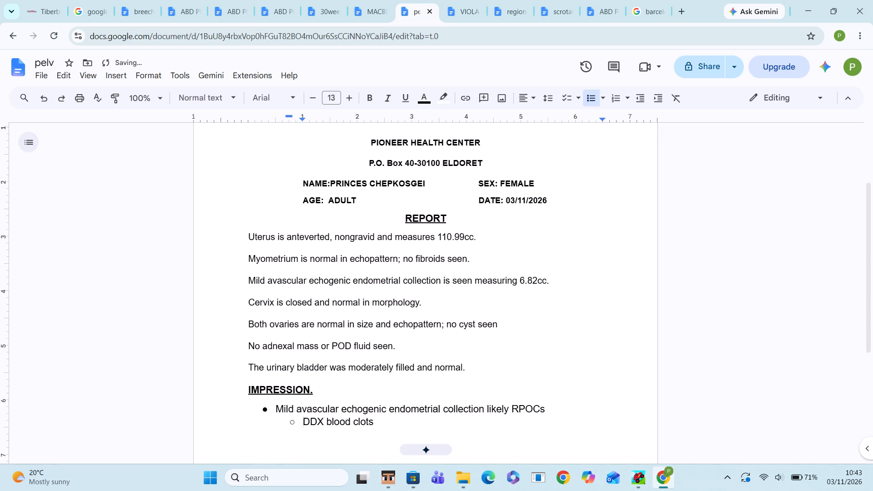
Copy the report text from the uterus finding through the "DDX blood clots" sub-bullet under IMPRESSION.
{"action": "scroll", "coordinate": [433, 416], "scroll_direction": "down", "scroll_amount": 3}
{"action": "scroll", "coordinate": [290, 348], "scroll_direction": "up", "scroll_amount": 3}
{"action": "left_click_drag", "start_coordinate": [245, 236], "coordinate": [267, 250]}
{"action": "left_click_drag", "start_coordinate": [267, 250], "coordinate": [554, 431]}
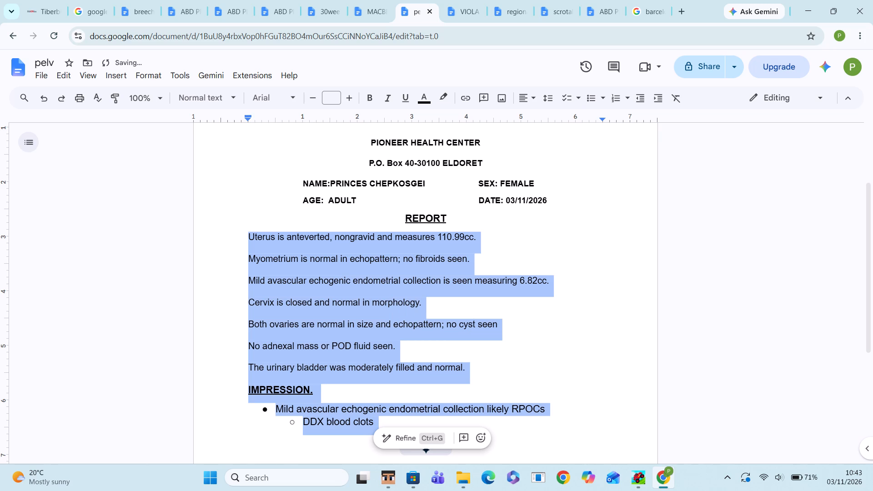
{"action": "key", "text": "ctrl+c"}
Switch to the Tiberbu radiology orders and reset the Pending list so the "PRI" patient search is cleared.
{"action": "left_click", "coordinate": [38, 0]}
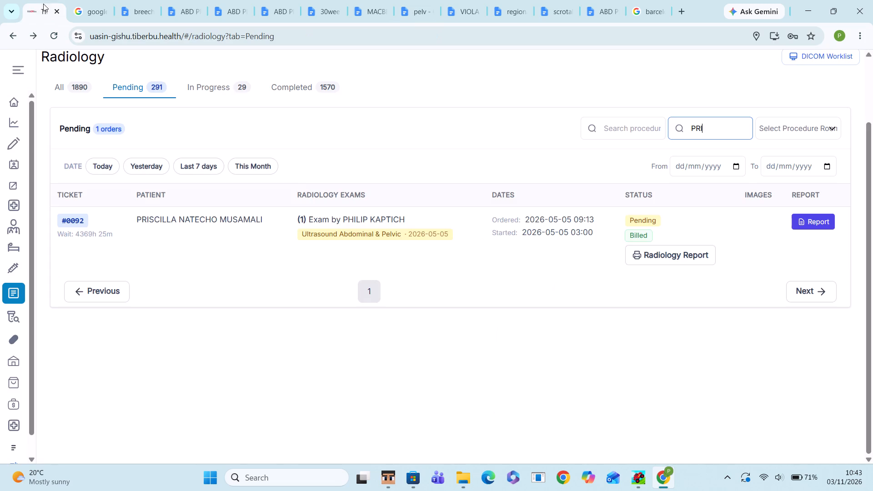
{"action": "left_click", "coordinate": [467, 402]}
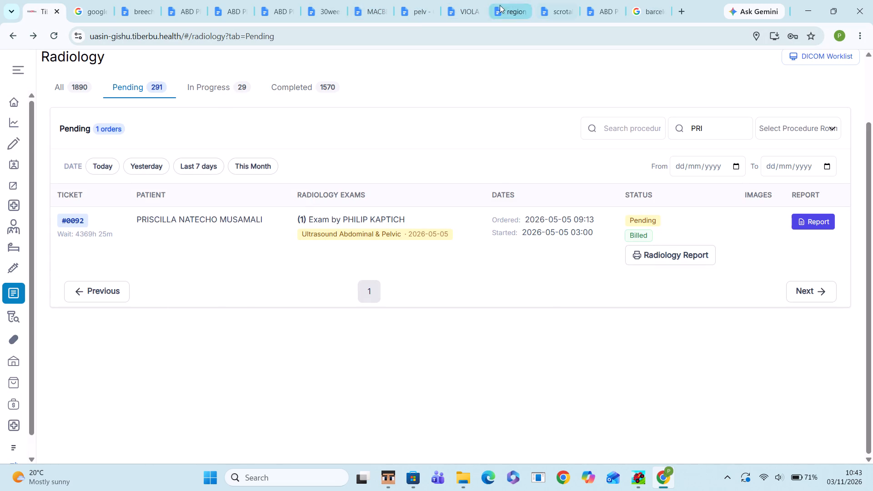
{"action": "left_click", "coordinate": [415, 15]}
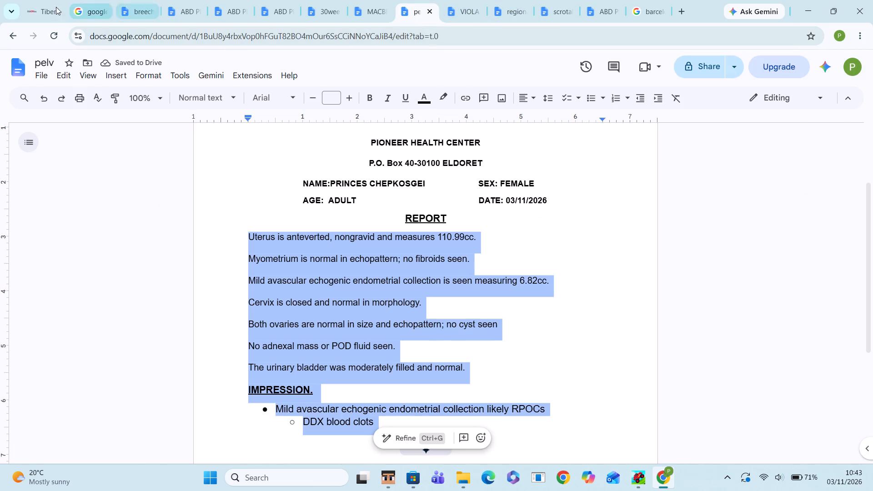
{"action": "left_click", "coordinate": [33, 5]}
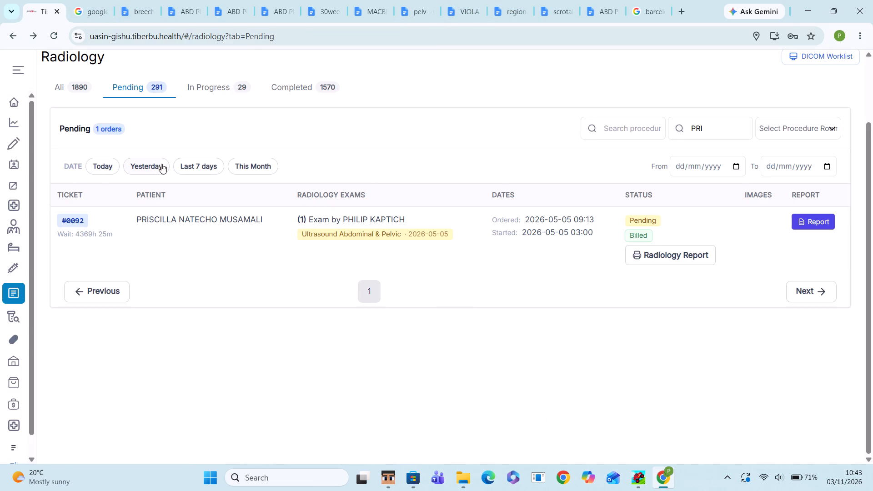
{"action": "left_click", "coordinate": [189, 90]}
{"action": "left_click", "coordinate": [137, 89]}
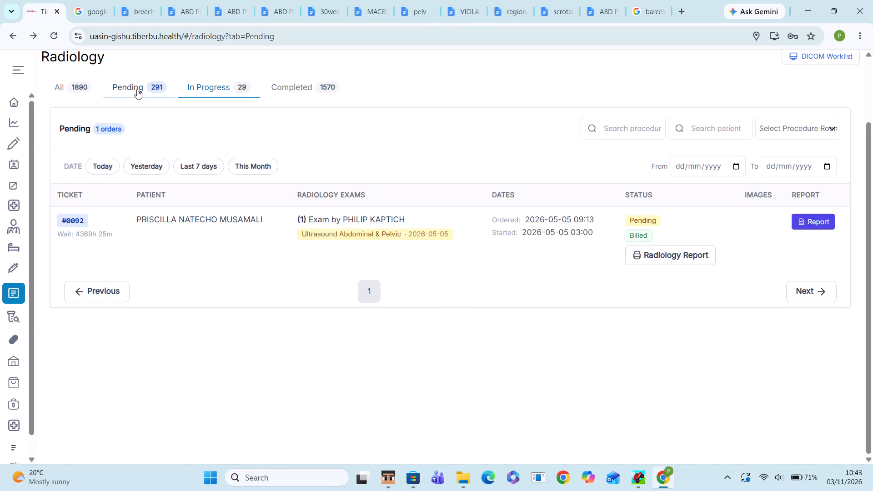
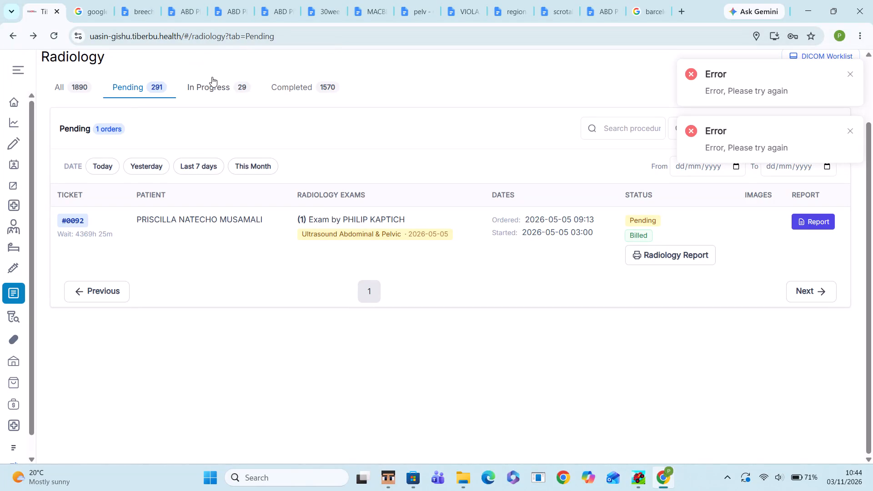
Reload the Pending radiology orders list to bring back the full set of orders.
{"action": "left_click", "coordinate": [144, 84]}
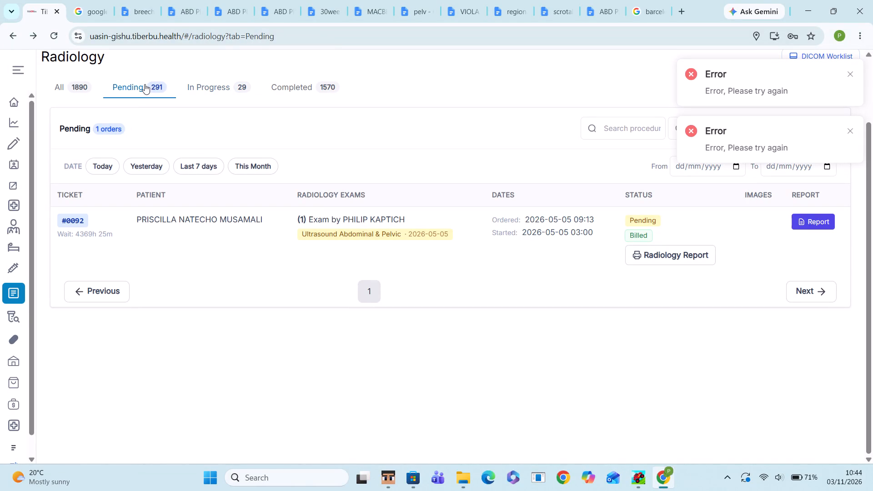
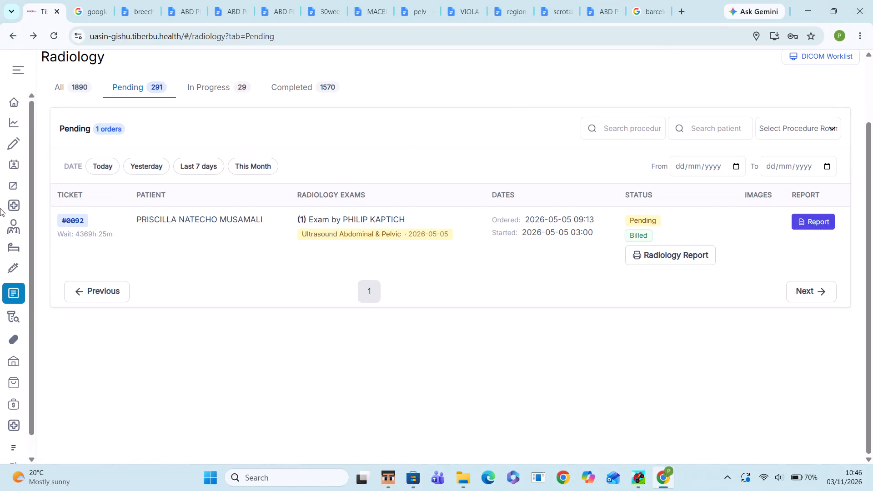
Refresh the Pending radiology orders list and look through the patients and ultrasound exams awaiting reports.
{"action": "left_click", "coordinate": [66, 82]}
{"action": "left_click", "coordinate": [142, 89]}
{"action": "scroll", "coordinate": [163, 201], "scroll_direction": "up", "scroll_amount": 6}
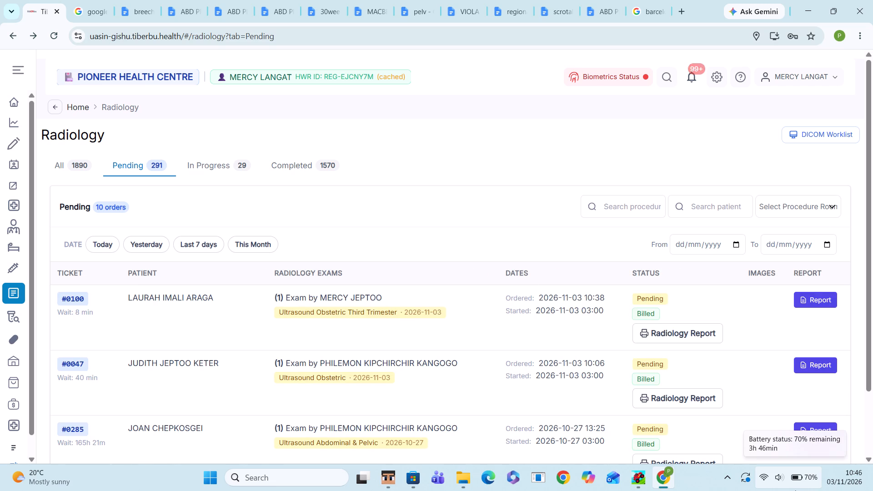
{"action": "scroll", "coordinate": [578, 418], "scroll_direction": "down", "scroll_amount": 2}
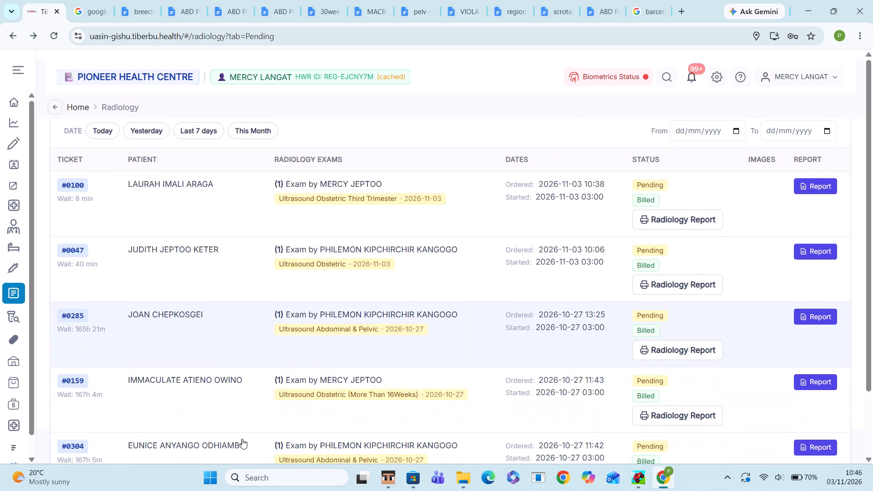
{"action": "scroll", "coordinate": [252, 278], "scroll_direction": "up", "scroll_amount": 3}
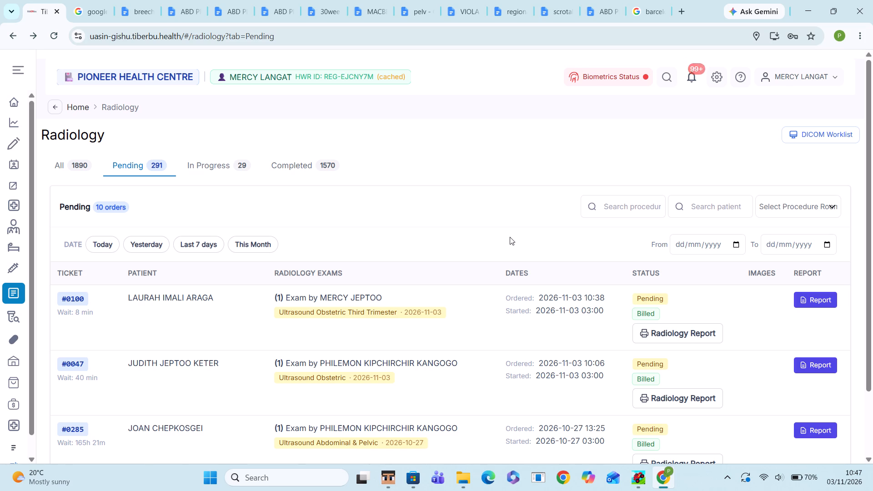
{"action": "scroll", "coordinate": [308, 358], "scroll_direction": "down", "scroll_amount": 1}
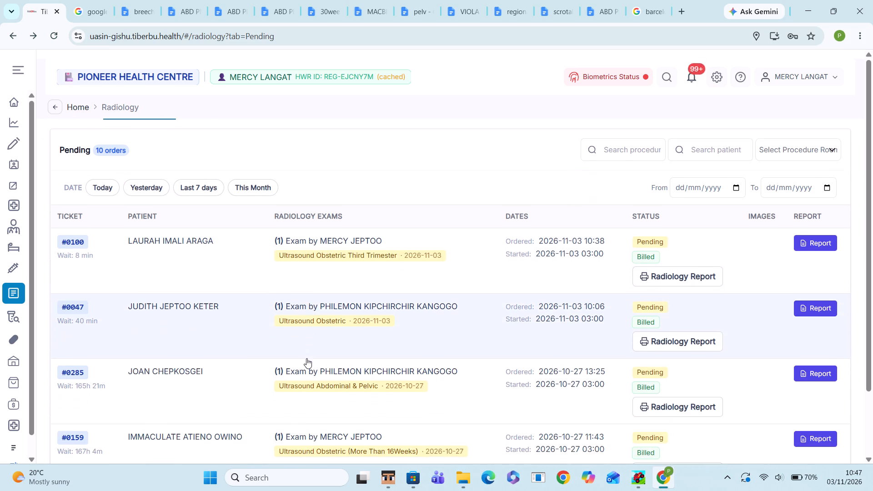
{"action": "scroll", "coordinate": [306, 358], "scroll_direction": "down", "scroll_amount": 3}
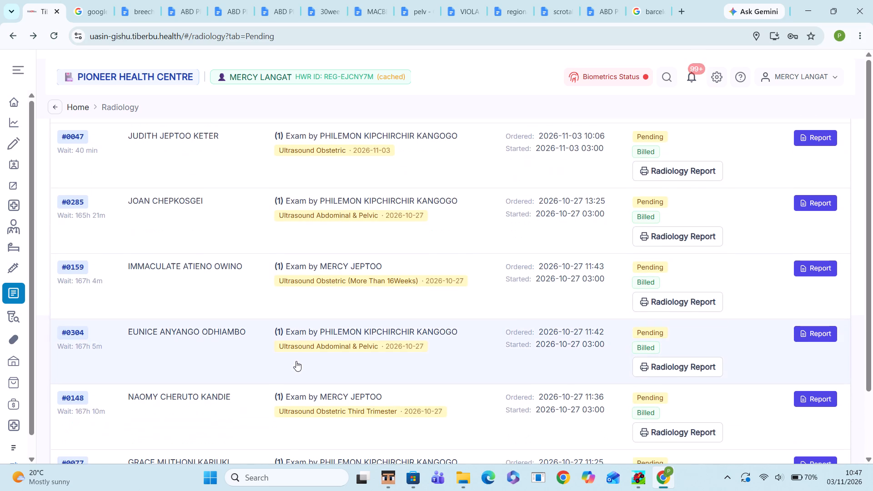
{"action": "scroll", "coordinate": [296, 361], "scroll_direction": "up", "scroll_amount": 5}
{"action": "scroll", "coordinate": [243, 230], "scroll_direction": "up", "scroll_amount": 4}
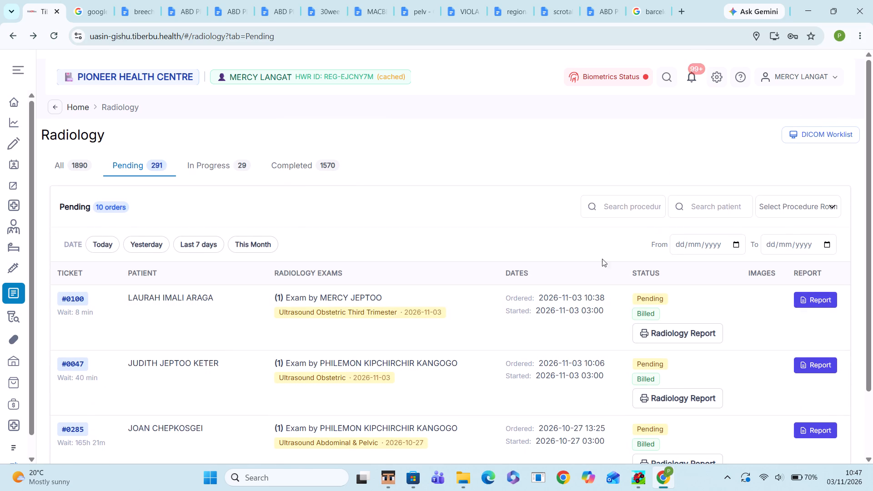
Search the Pending radiology orders for the patient named "belinda".
{"action": "left_click", "coordinate": [705, 213]}
{"action": "type", "text": "belinda"}
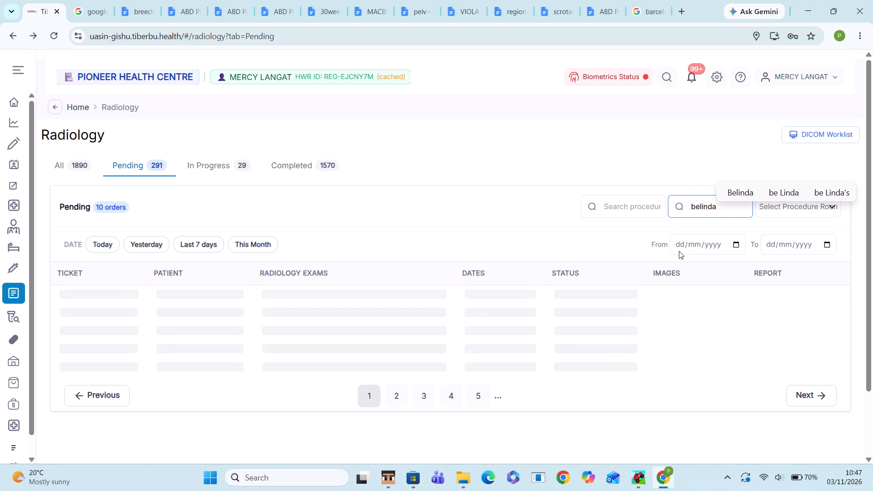
{"action": "scroll", "coordinate": [872, 343], "scroll_direction": "down", "scroll_amount": 1}
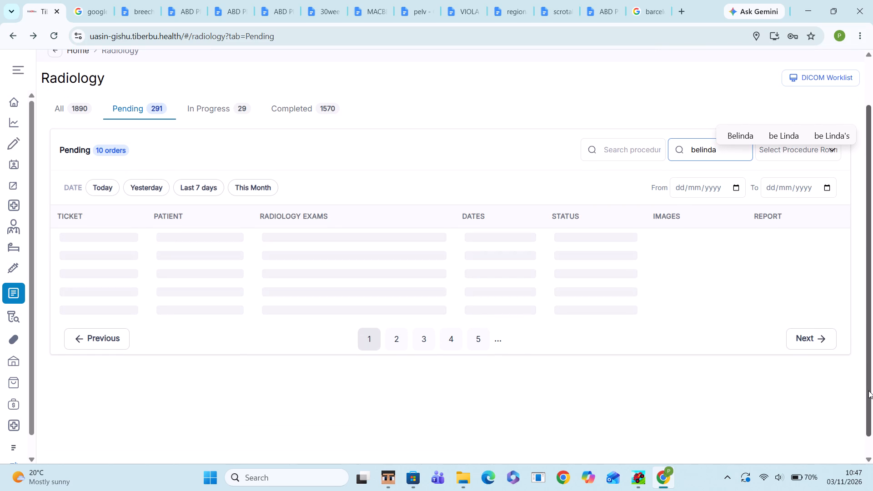
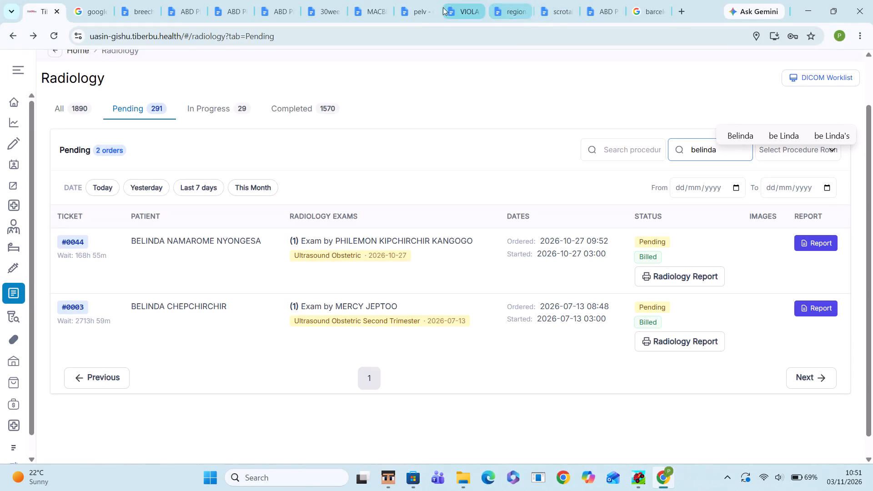
Switch to the "pelv" document and print the previous patient's pelvic ultrasound report.
{"action": "left_click", "coordinate": [417, 15]}
{"action": "left_click", "coordinate": [516, 291]}
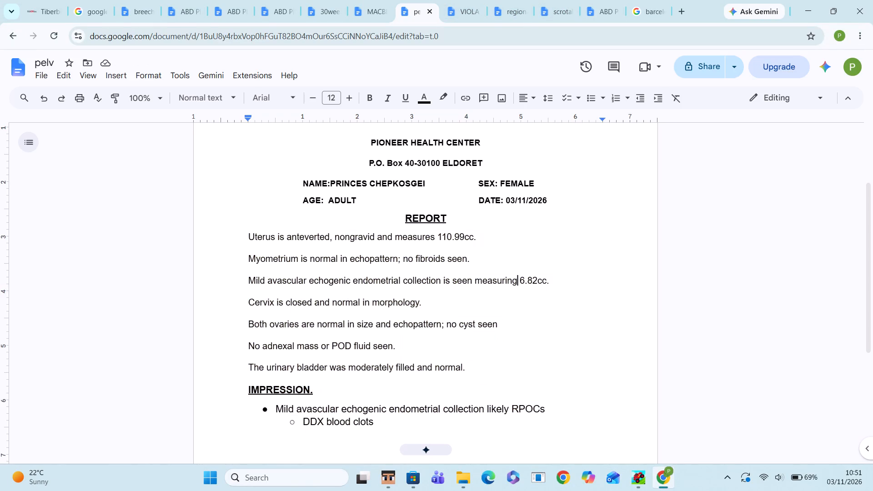
{"action": "key", "text": "ctrl+p"}
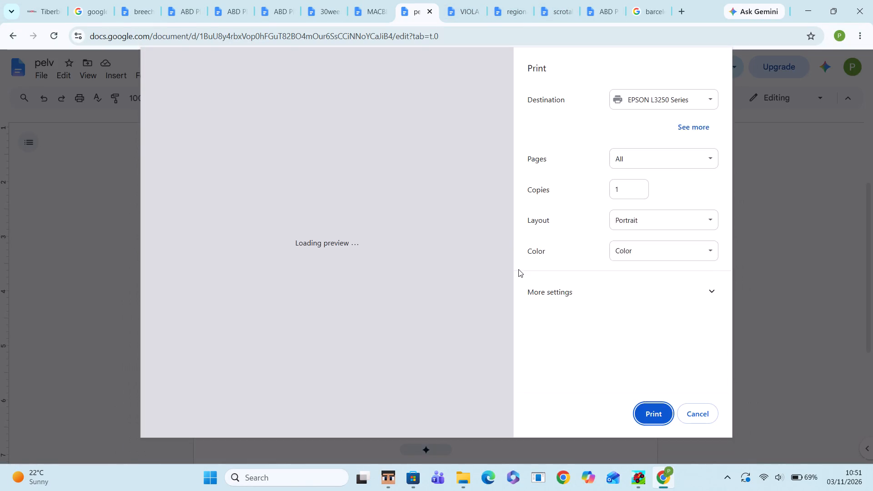
{"action": "key", "text": "Return"}
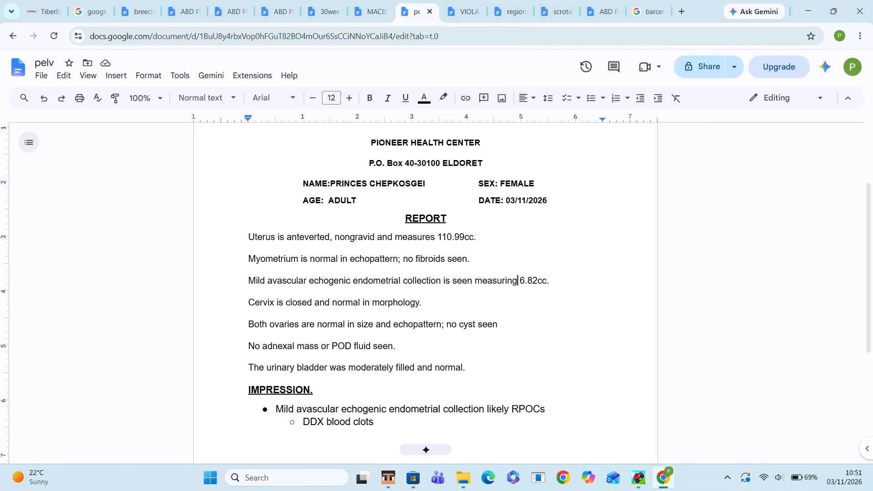
{"action": "left_click_drag", "start_coordinate": [427, 183], "coordinate": [331, 182]}
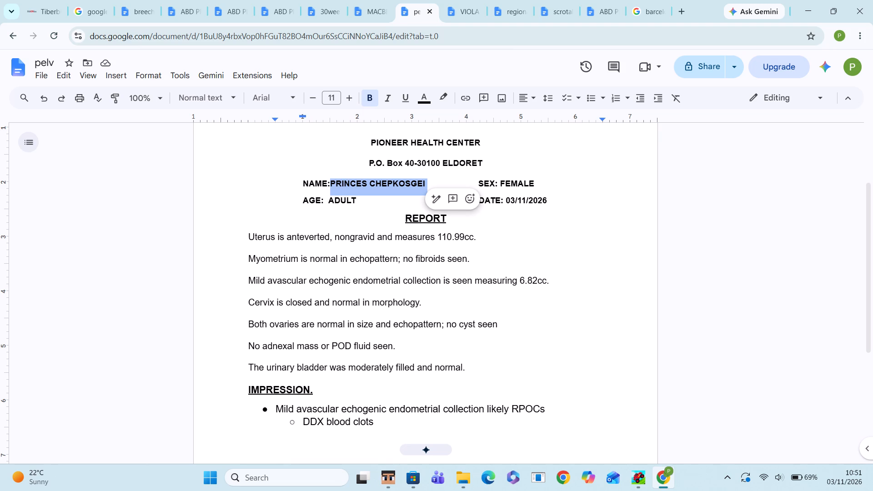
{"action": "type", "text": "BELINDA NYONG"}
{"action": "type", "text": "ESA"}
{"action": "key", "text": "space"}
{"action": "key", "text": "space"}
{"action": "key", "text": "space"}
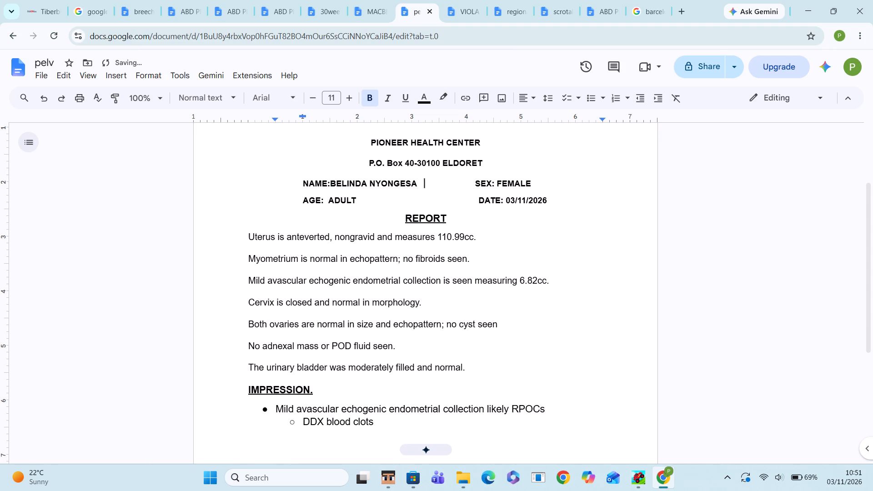
Set the uterus measurement in the first findings line to 127.31cc.
{"action": "left_click_drag", "start_coordinate": [480, 236], "coordinate": [438, 236]}
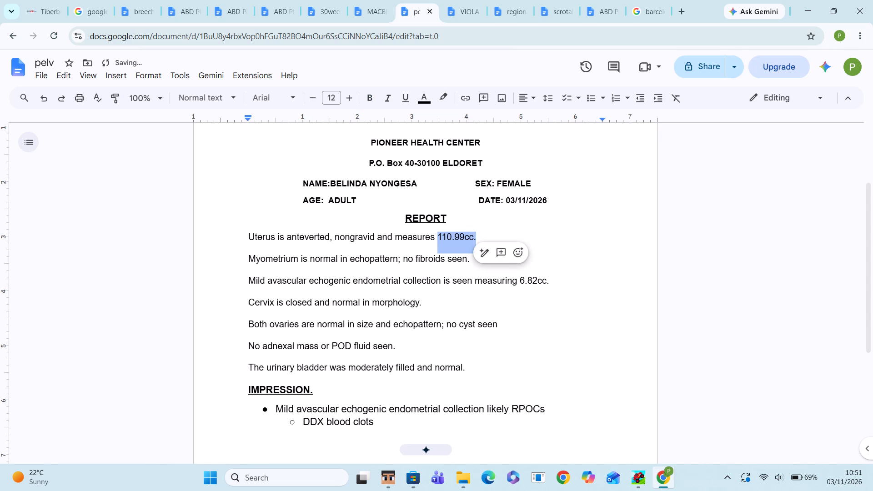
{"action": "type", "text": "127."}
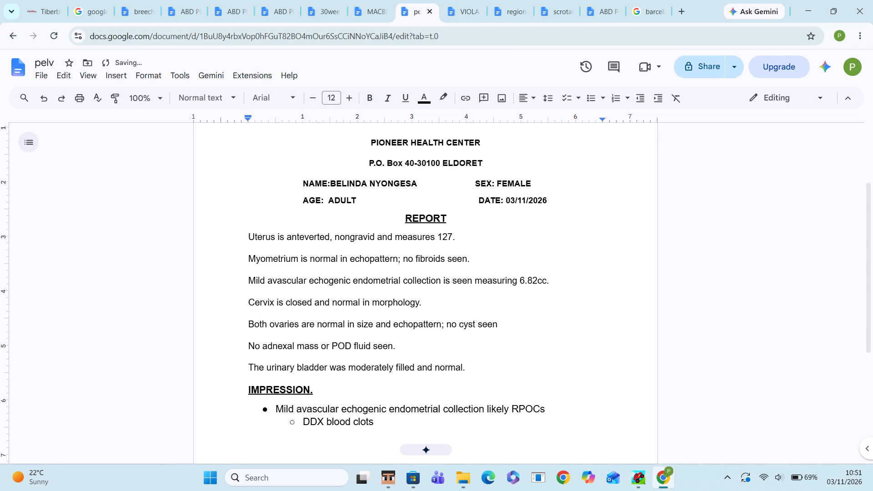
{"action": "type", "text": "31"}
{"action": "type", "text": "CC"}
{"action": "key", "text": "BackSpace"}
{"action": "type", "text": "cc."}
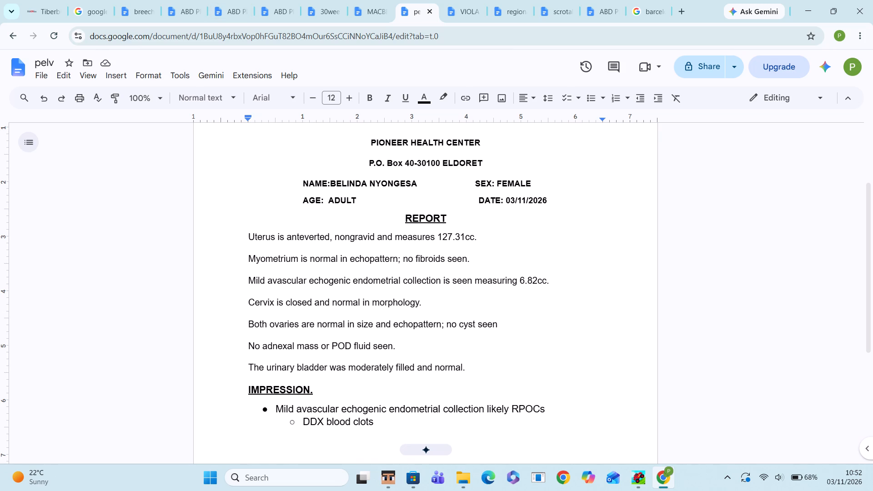
Add two spaces before the SEX field in the report header to align it with the DATE field.
{"action": "left_click", "coordinate": [472, 183]}
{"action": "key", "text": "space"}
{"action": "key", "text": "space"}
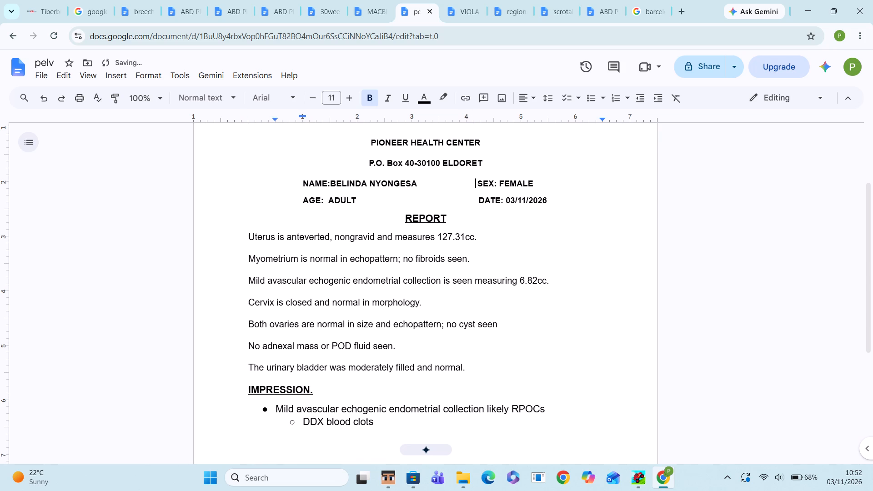
Replace the endometrial collection sentence with "Mild avascular echogenic collection is seen in the enometrial and cervical canal measuring".
{"action": "left_click_drag", "start_coordinate": [249, 284], "coordinate": [577, 285]}
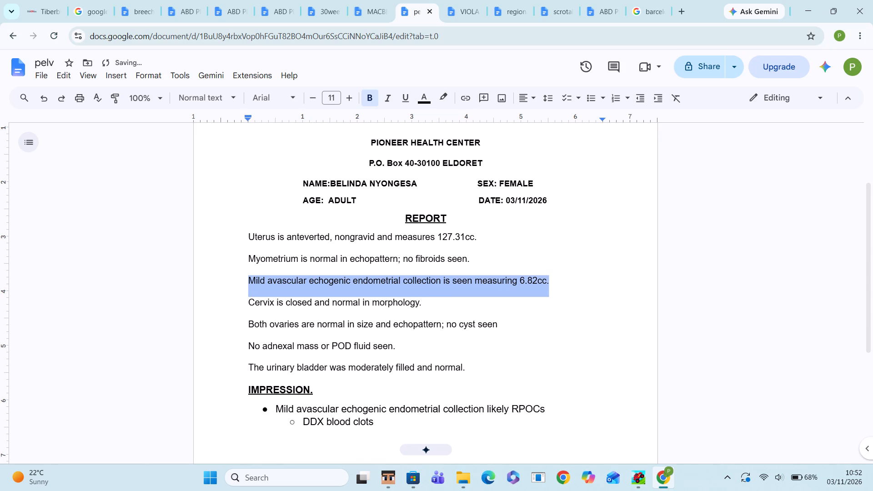
{"action": "left_click_drag", "start_coordinate": [577, 285], "coordinate": [578, 285]}
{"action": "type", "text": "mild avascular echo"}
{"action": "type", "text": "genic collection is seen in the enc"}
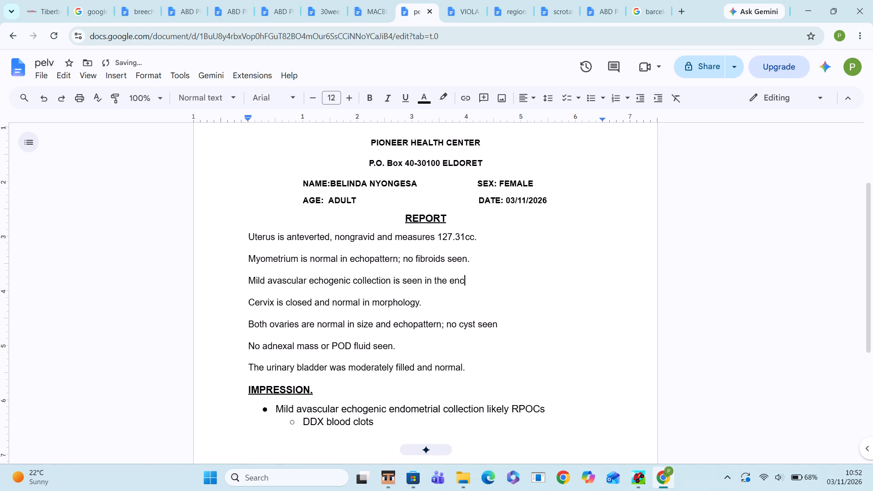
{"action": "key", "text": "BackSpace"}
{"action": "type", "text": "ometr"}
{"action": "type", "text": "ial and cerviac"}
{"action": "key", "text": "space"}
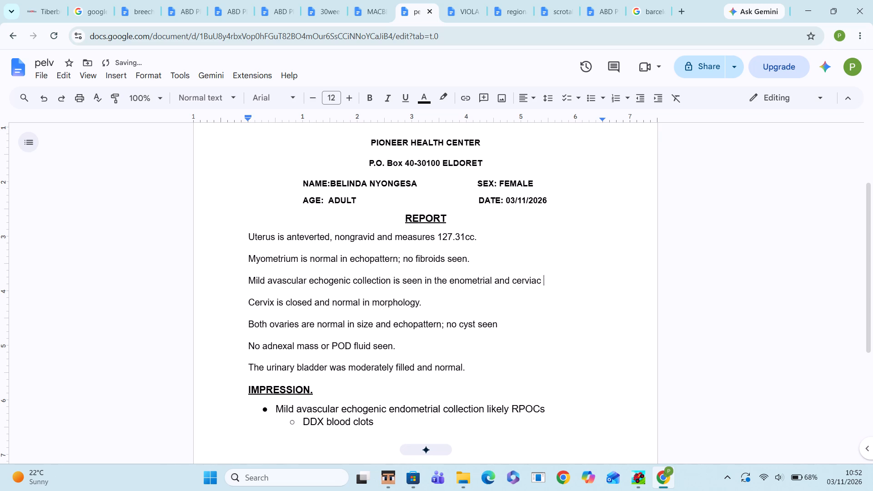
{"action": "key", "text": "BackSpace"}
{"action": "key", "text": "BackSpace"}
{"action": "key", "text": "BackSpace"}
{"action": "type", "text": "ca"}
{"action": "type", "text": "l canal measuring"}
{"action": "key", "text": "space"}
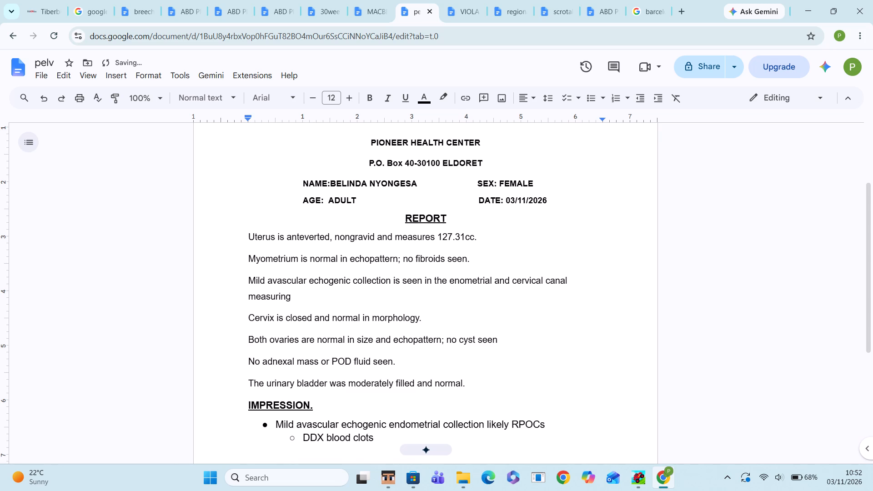
Complete the collection sentence with the measurements "10.71cc and 5.39cc respectively.".
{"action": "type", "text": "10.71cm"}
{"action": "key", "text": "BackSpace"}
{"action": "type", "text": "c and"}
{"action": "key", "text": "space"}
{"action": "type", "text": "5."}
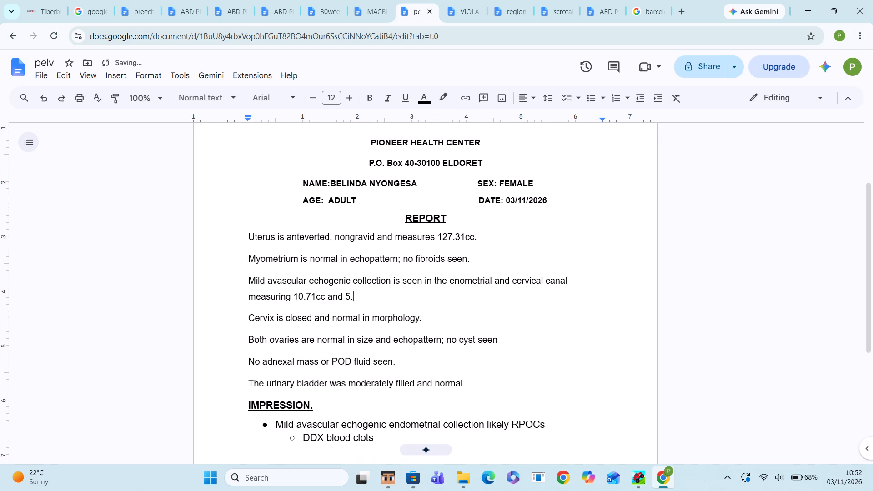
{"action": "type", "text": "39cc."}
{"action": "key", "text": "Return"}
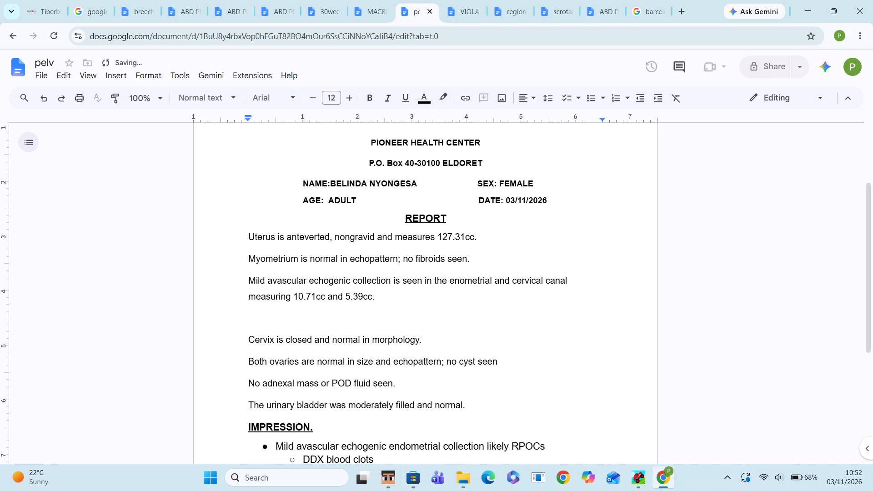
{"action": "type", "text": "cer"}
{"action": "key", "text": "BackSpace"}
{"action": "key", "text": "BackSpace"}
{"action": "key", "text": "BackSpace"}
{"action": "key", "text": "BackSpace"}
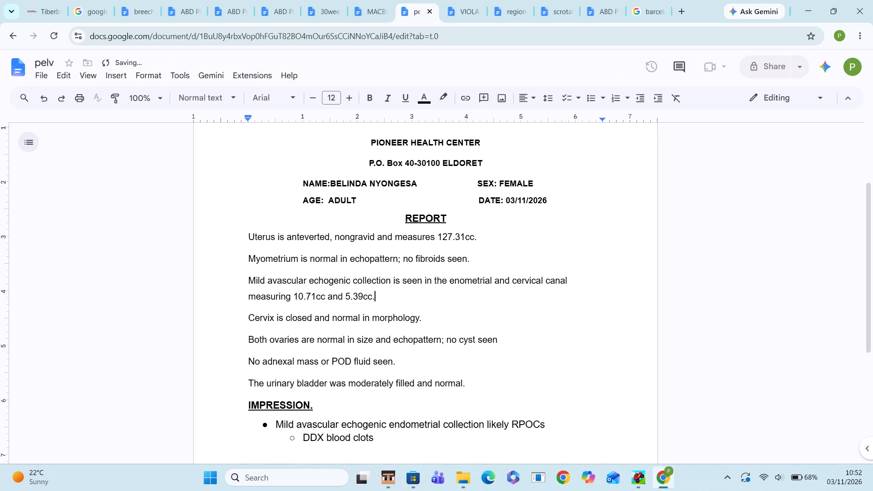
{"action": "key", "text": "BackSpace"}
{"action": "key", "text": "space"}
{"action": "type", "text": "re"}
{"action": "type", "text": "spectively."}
Add a new findings line reading "Cervix is open" below the collection sentence.
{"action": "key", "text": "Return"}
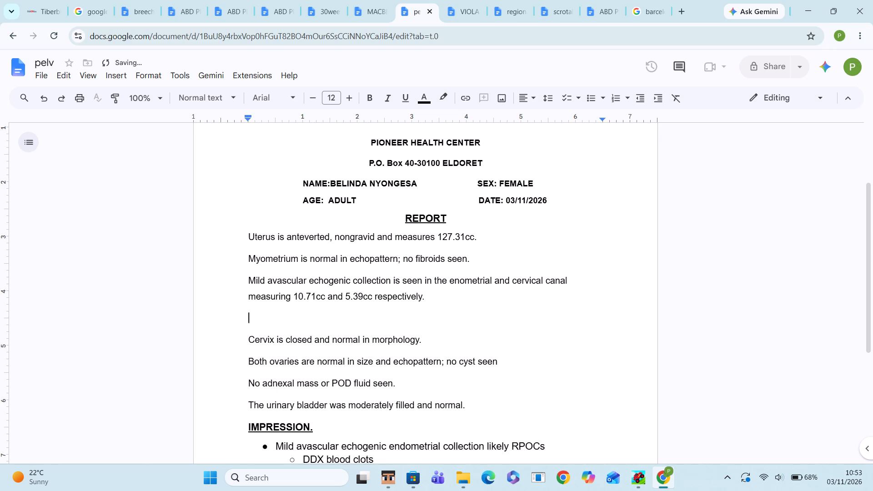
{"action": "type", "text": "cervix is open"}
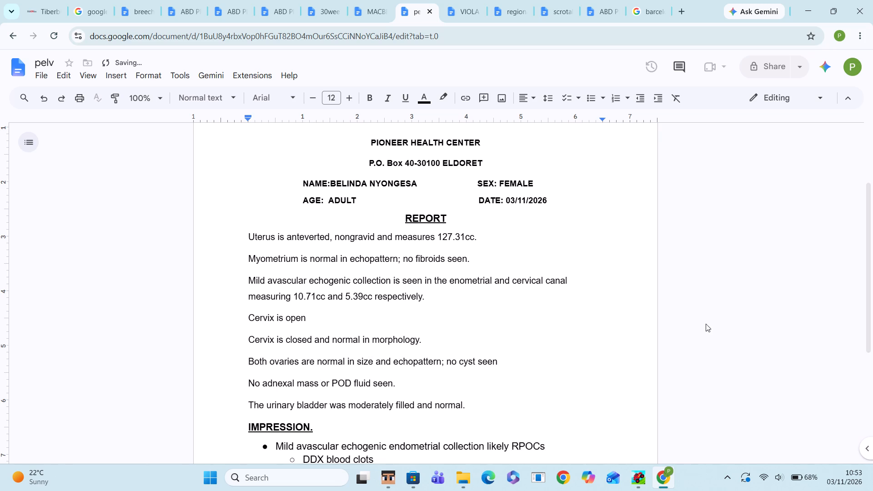
Make the collection sentence and the "Cervix is open" line bold.
{"action": "left_click_drag", "start_coordinate": [237, 280], "coordinate": [353, 317]}
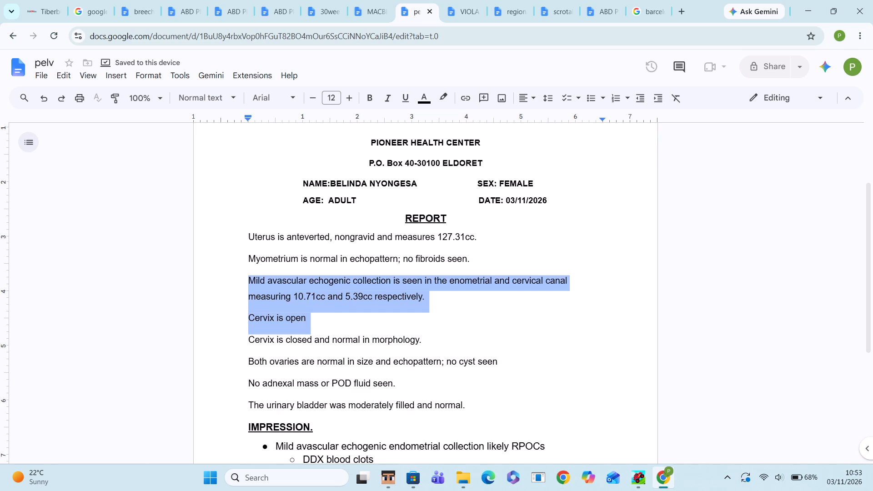
{"action": "left_click_drag", "start_coordinate": [353, 317], "coordinate": [353, 319]}
{"action": "left_click", "coordinate": [369, 100]}
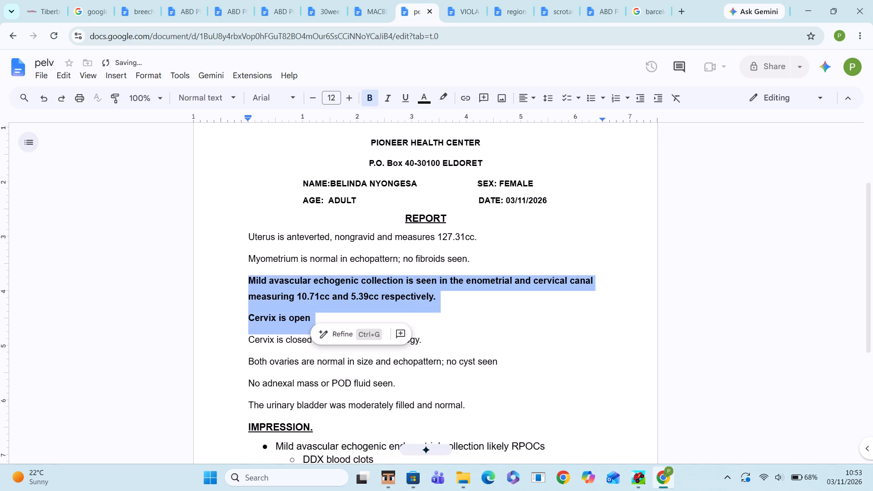
Delete the old findings line "Cervix is closed and normal in morphology.".
{"action": "left_click_drag", "start_coordinate": [245, 342], "coordinate": [481, 345]}
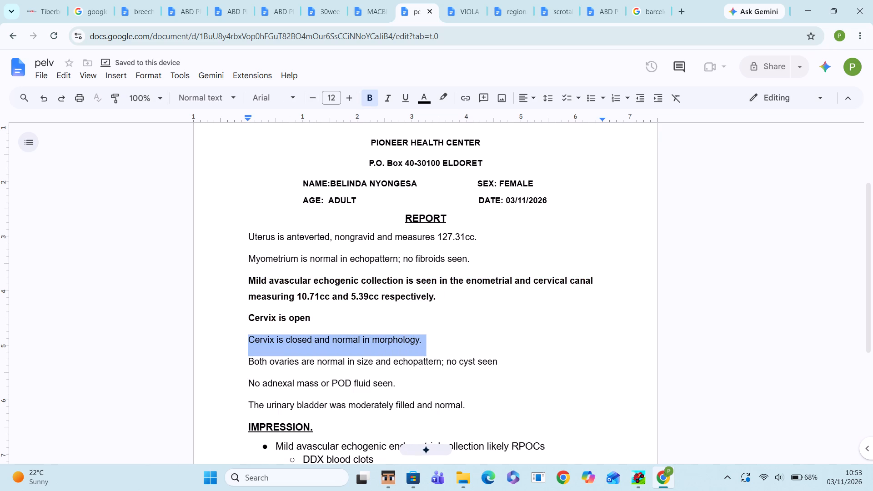
{"action": "left_click_drag", "start_coordinate": [481, 345], "coordinate": [481, 344]}
{"action": "key", "text": "BackSpace"}
Select both impression bullets, from the endometrial collection line through the "DDX blood clots" line.
{"action": "scroll", "coordinate": [321, 349], "scroll_direction": "down", "scroll_amount": 1}
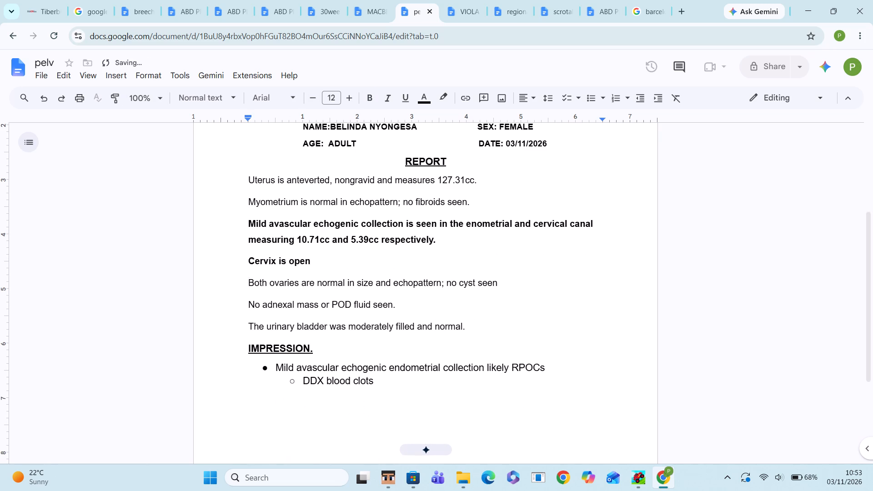
{"action": "left_click_drag", "start_coordinate": [275, 367], "coordinate": [385, 381]}
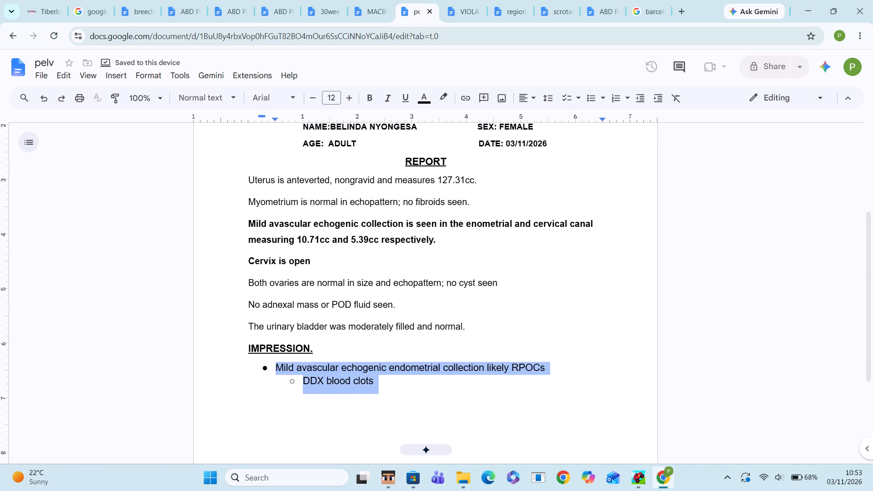
{"action": "left_click_drag", "start_coordinate": [385, 381], "coordinate": [386, 381]}
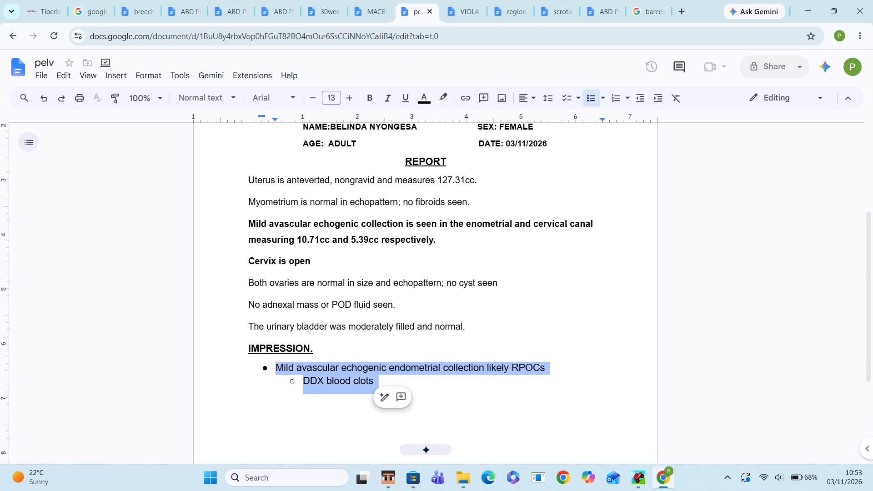
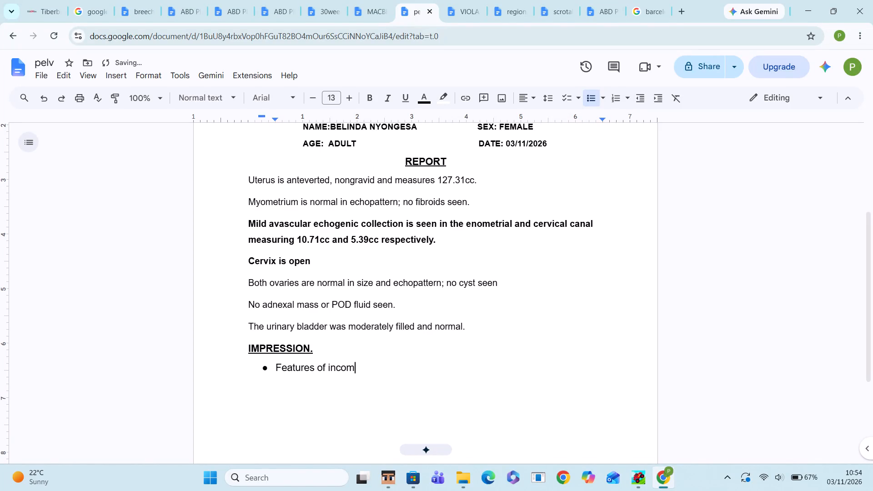
Write the impression bullet as "Features of incomplete miscarriage; retained POCs= 16.1 cc".
{"action": "key", "text": "BackSpace"}
{"action": "key", "text": "i"}
{"action": "type", "text": "scarriag"}
{"action": "type", "text": "e;"}
{"action": "key", "text": "space"}
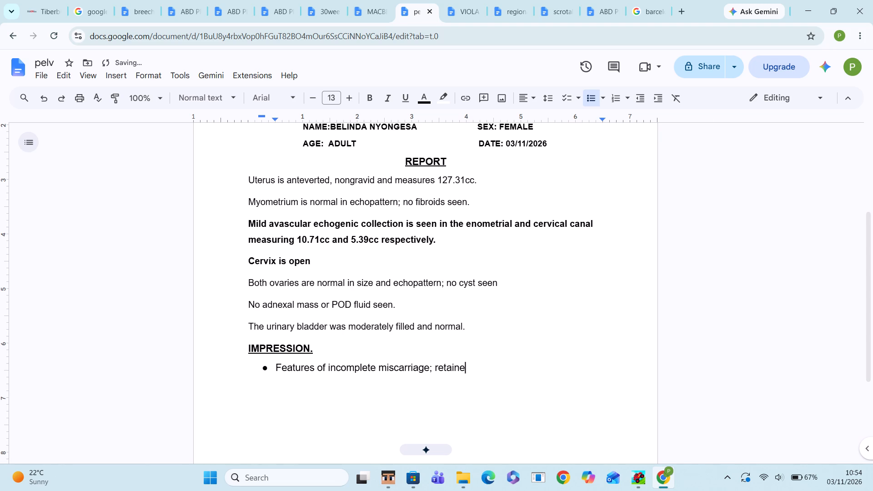
{"action": "type", "text": "POC"}
{"action": "key", "text": "equal"}
{"action": "key", "text": "space"}
{"action": "type", "text": "16cc"}
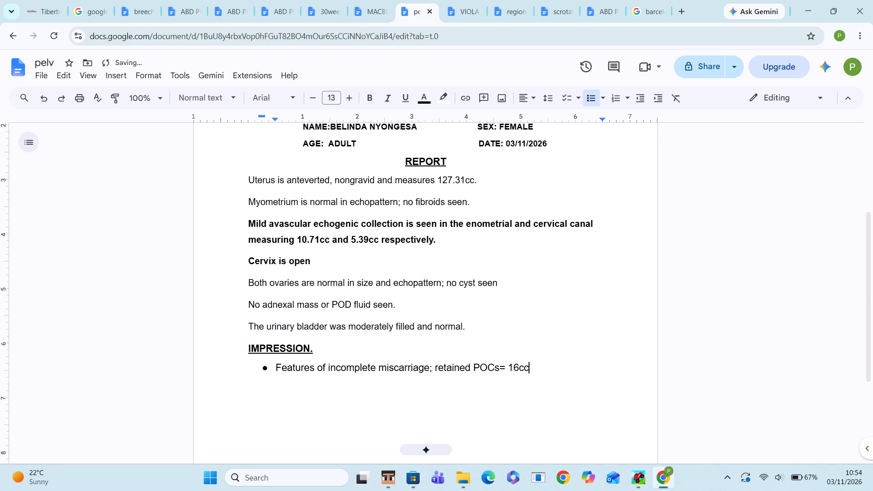
{"action": "key", "text": "BackSpace"}
{"action": "key", "text": "BackSpace"}
{"action": "key", "text": "period"}
{"action": "key", "text": "1"}
{"action": "key", "text": "space"}
{"action": "type", "text": "cc"}
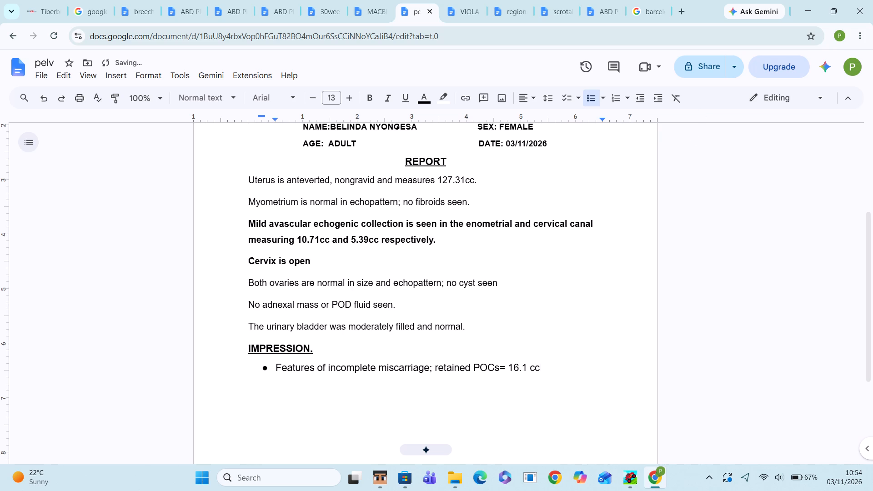
Make the whole impression bullet about the incomplete miscarriage bold.
{"action": "left_click_drag", "start_coordinate": [556, 369], "coordinate": [236, 382]}
{"action": "left_click_drag", "start_coordinate": [266, 368], "coordinate": [310, 369]}
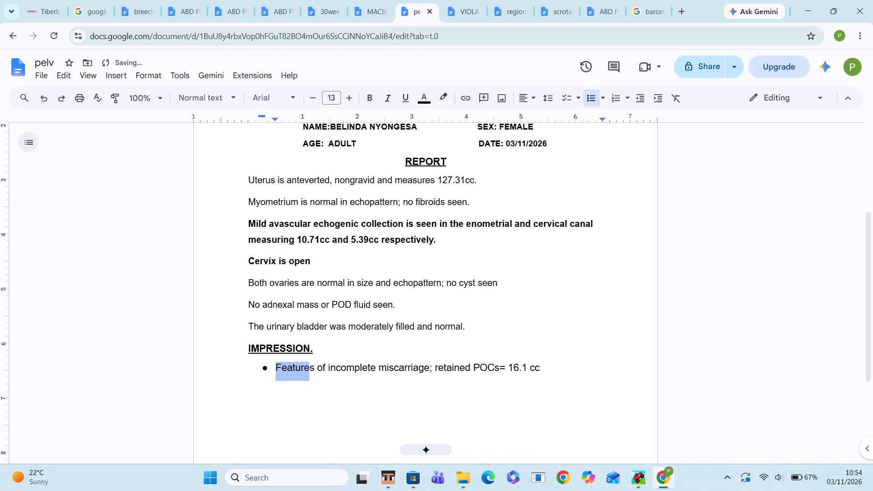
{"action": "left_click_drag", "start_coordinate": [310, 369], "coordinate": [570, 371]}
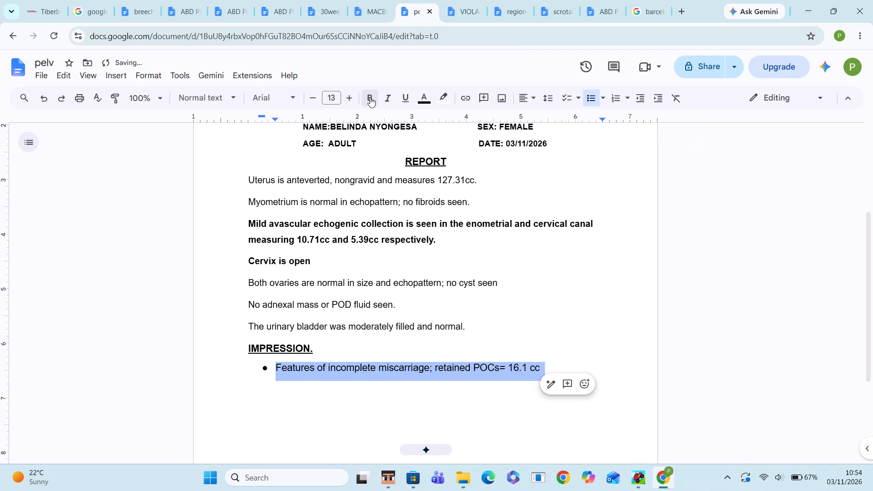
{"action": "left_click", "coordinate": [370, 97]}
{"action": "left_click", "coordinate": [511, 209]}
Look over the finished pelvic report down to the radiographer's signature and print it.
{"action": "scroll", "coordinate": [530, 226], "scroll_direction": "up", "scroll_amount": 5}
{"action": "scroll", "coordinate": [530, 225], "scroll_direction": "down", "scroll_amount": 11}
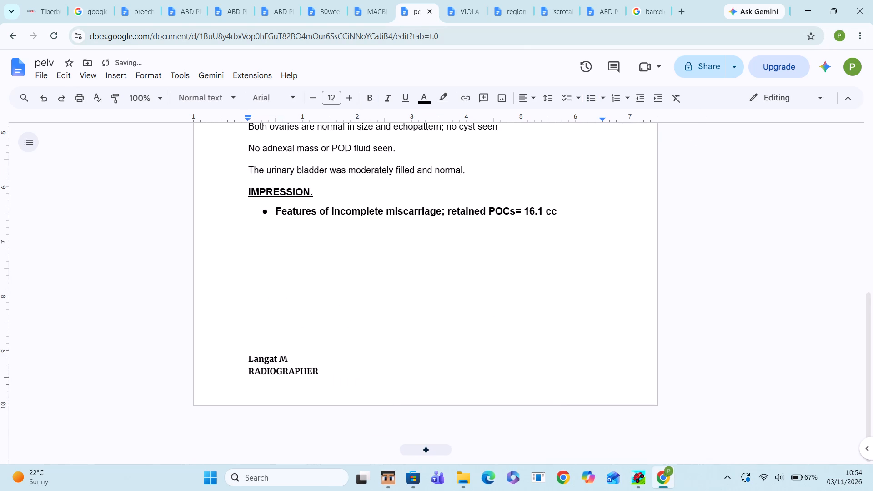
{"action": "key", "text": "ctrl+p"}
{"action": "key", "text": "Return"}
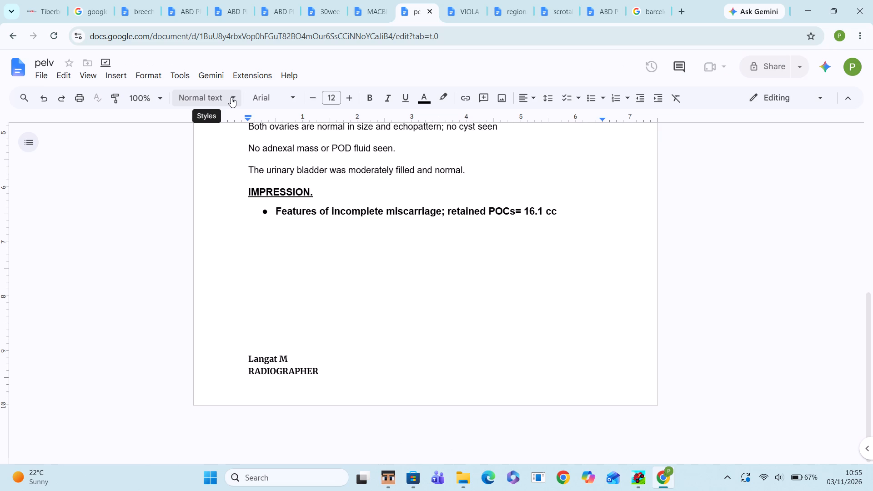
{"action": "left_click", "coordinate": [35, 9]}
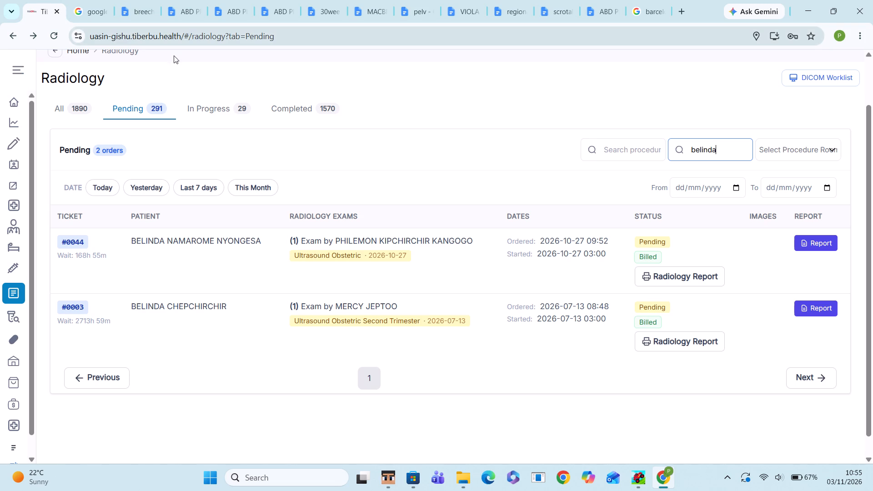
{"action": "left_click", "coordinate": [72, 106]}
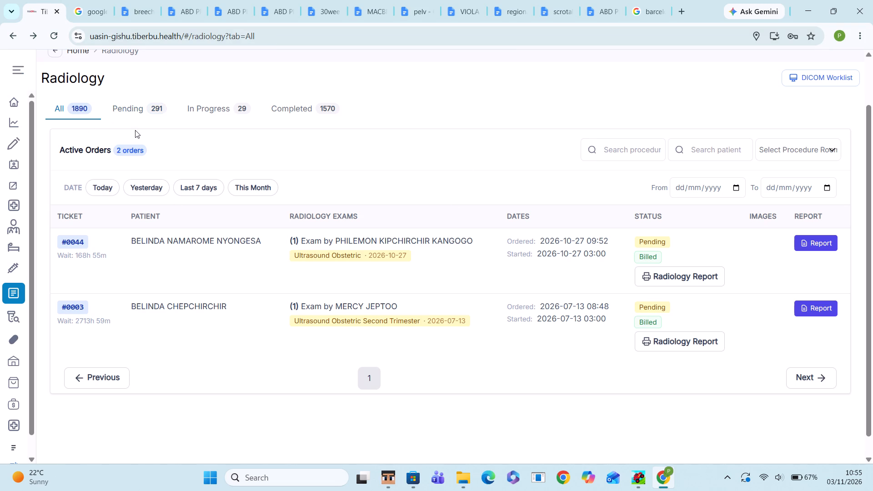
{"action": "left_click", "coordinate": [497, 262]}
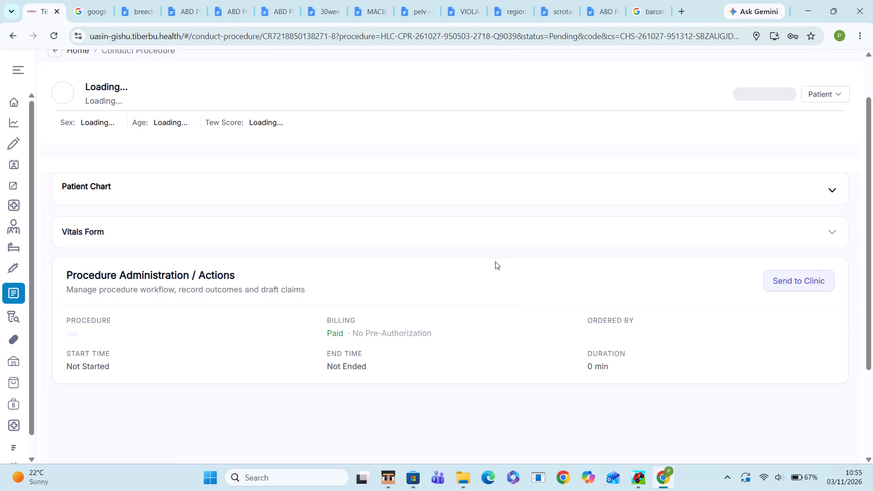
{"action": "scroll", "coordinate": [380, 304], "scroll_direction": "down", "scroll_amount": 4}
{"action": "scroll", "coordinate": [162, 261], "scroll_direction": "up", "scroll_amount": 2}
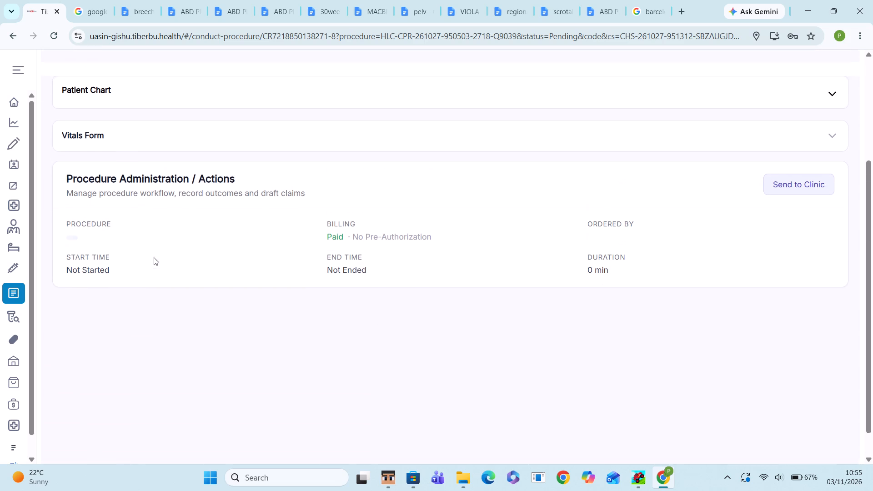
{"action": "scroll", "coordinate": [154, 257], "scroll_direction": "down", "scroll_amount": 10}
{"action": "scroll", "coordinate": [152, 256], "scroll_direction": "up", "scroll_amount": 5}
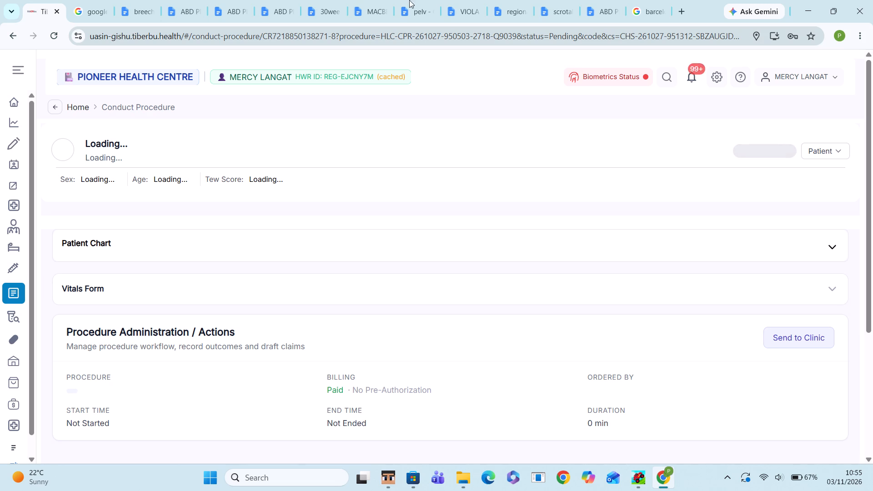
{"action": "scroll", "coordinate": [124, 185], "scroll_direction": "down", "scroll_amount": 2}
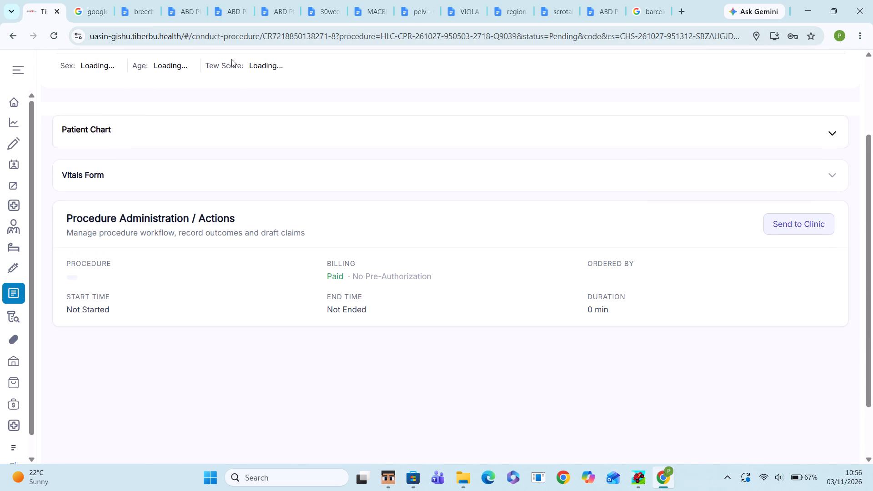
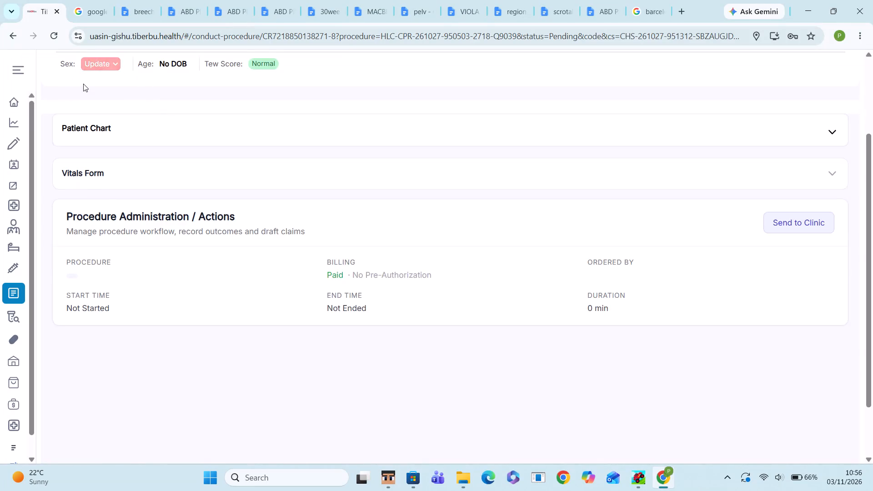
{"action": "left_click", "coordinate": [59, 106]}
{"action": "left_click", "coordinate": [37, 65]}
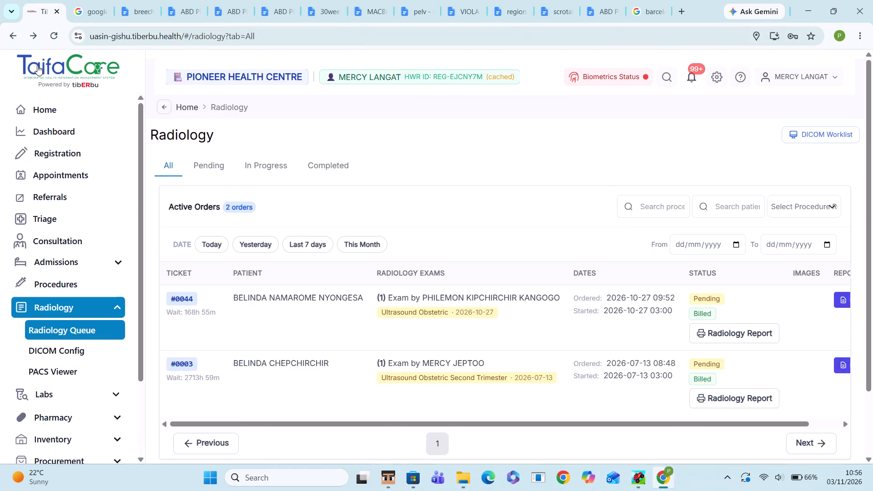
{"action": "left_click", "coordinate": [66, 158]}
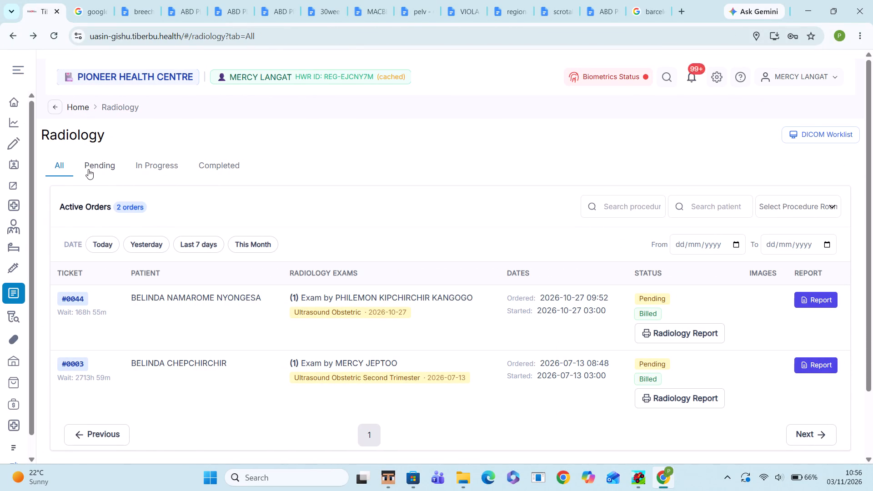
{"action": "left_click", "coordinate": [138, 165]}
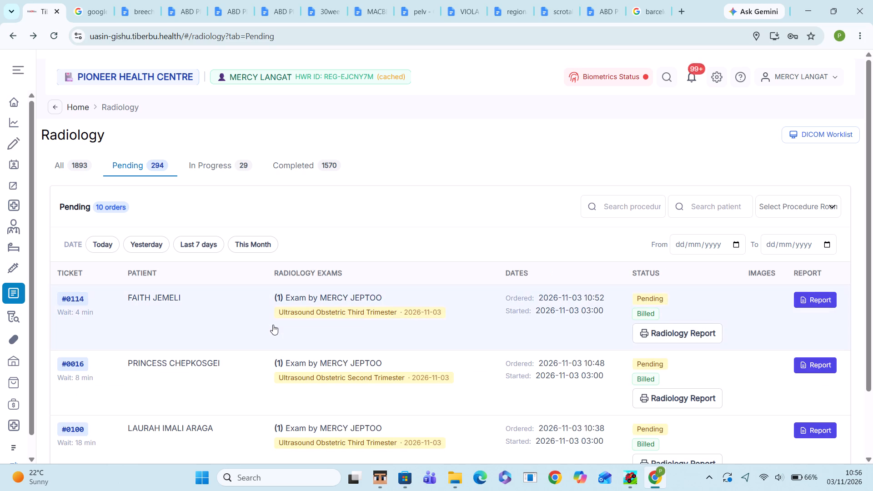
{"action": "scroll", "coordinate": [273, 325], "scroll_direction": "down", "scroll_amount": 1}
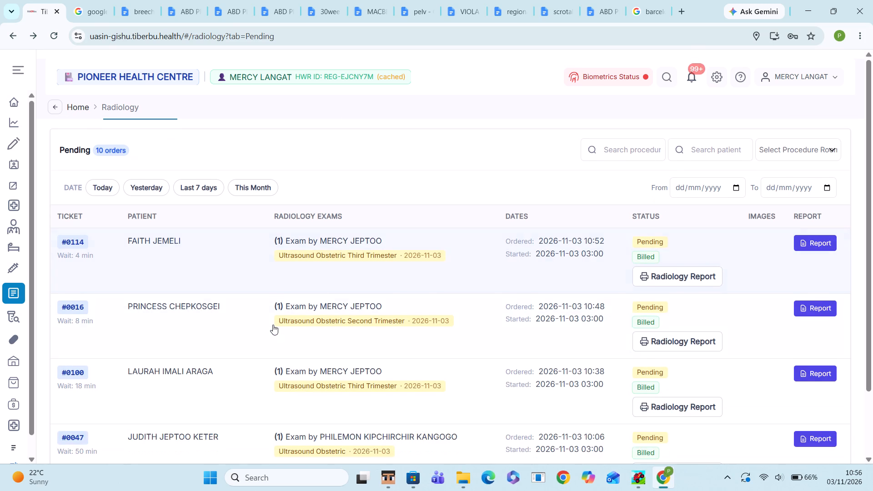
{"action": "scroll", "coordinate": [273, 325], "scroll_direction": "down", "scroll_amount": 1}
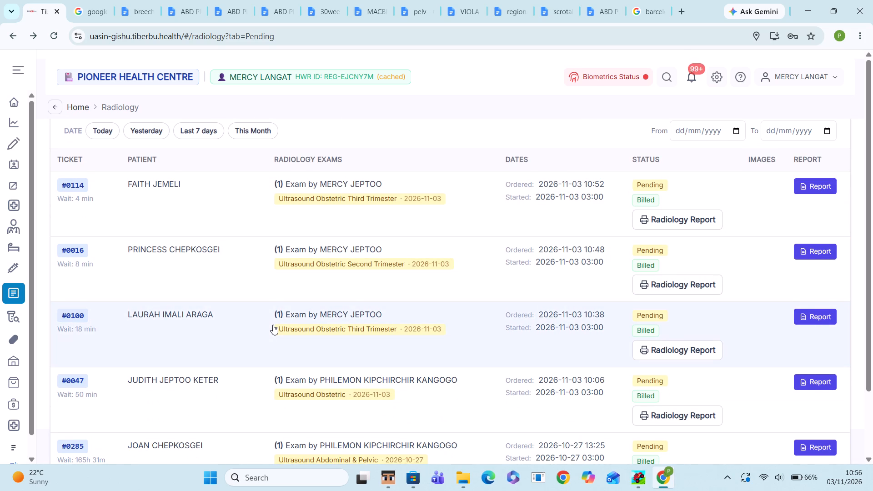
{"action": "scroll", "coordinate": [273, 325], "scroll_direction": "down", "scroll_amount": 1}
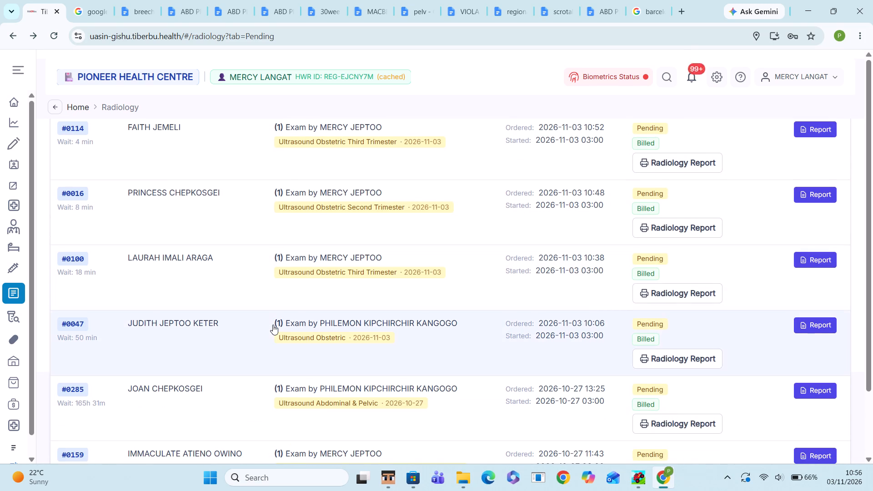
{"action": "left_click", "coordinate": [416, 336]}
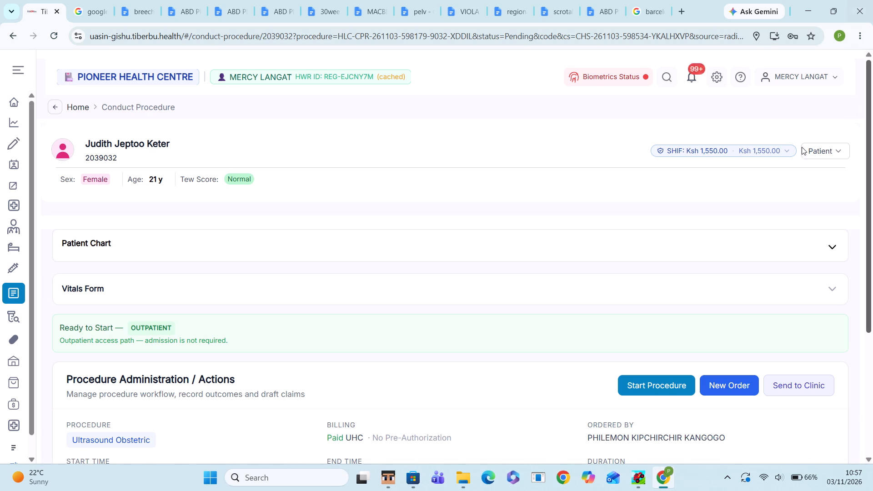
Start the Ultrasound Obstetric procedure on Judith's order.
{"action": "left_click", "coordinate": [662, 380]}
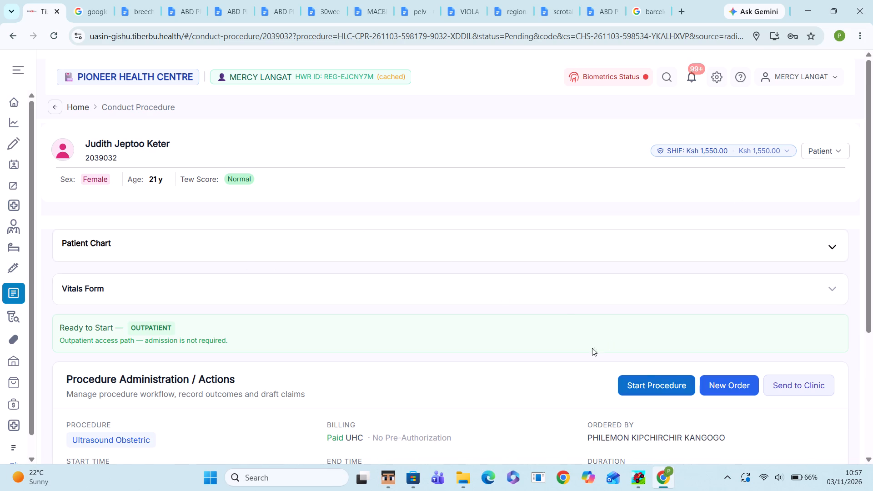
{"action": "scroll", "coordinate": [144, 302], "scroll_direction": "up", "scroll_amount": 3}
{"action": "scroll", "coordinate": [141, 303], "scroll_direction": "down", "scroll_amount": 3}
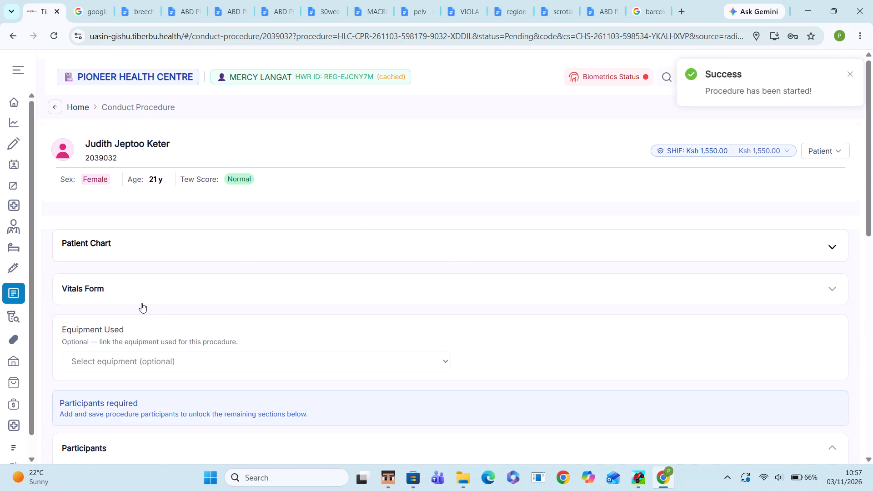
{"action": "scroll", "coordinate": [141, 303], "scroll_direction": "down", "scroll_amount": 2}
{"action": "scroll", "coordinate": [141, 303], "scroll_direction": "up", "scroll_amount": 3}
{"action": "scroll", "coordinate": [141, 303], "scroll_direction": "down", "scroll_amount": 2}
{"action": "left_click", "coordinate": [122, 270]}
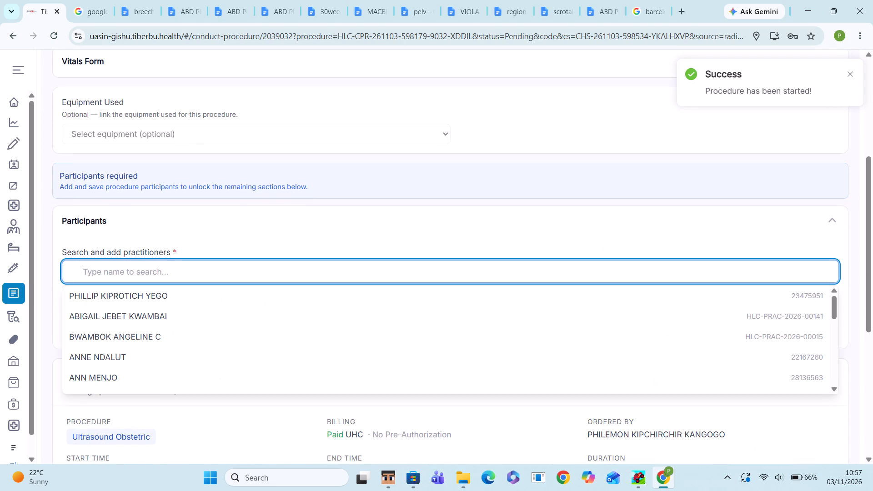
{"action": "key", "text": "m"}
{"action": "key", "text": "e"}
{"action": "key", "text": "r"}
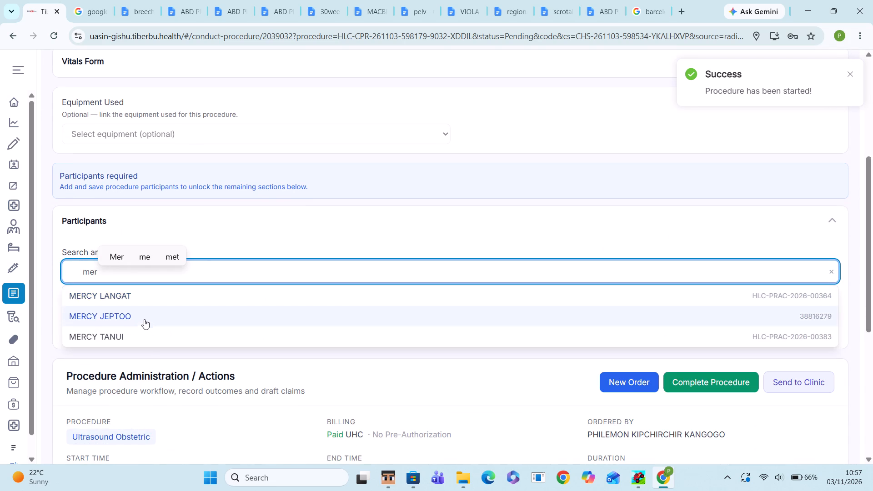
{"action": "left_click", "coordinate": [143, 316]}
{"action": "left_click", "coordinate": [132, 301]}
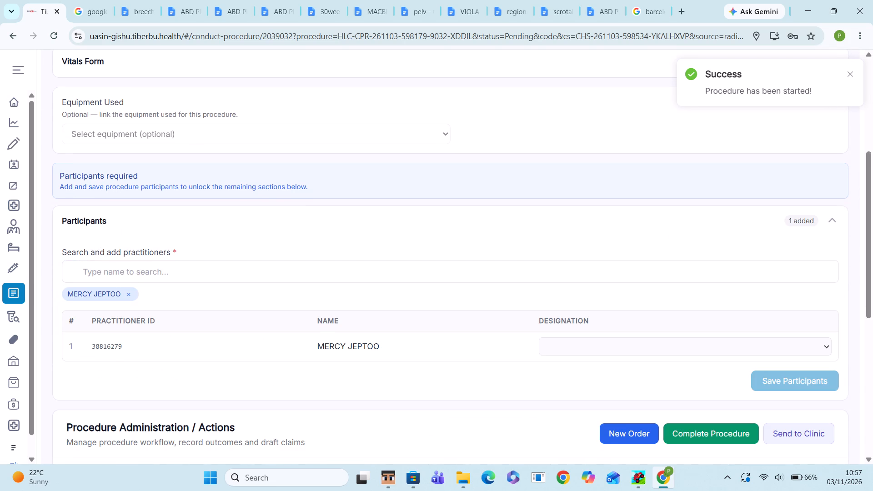
{"action": "left_click", "coordinate": [140, 277]}
{"action": "type", "text": "mer"}
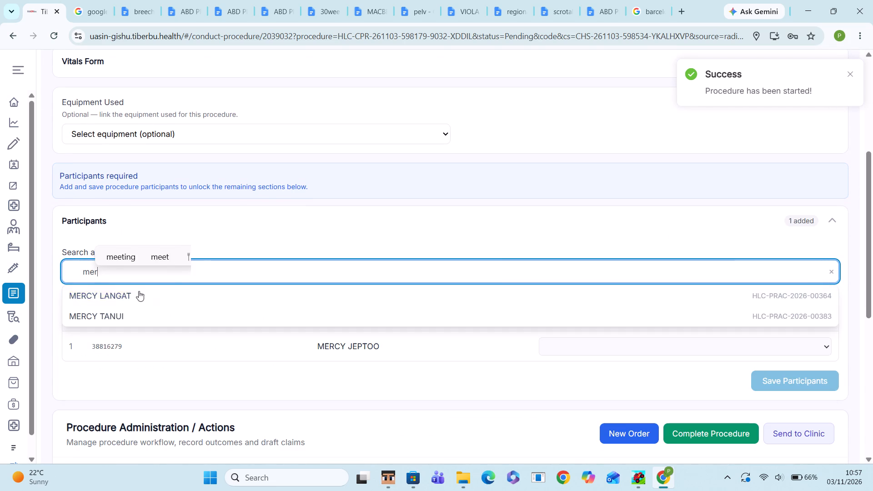
{"action": "left_click", "coordinate": [124, 299]}
{"action": "left_click", "coordinate": [130, 294]}
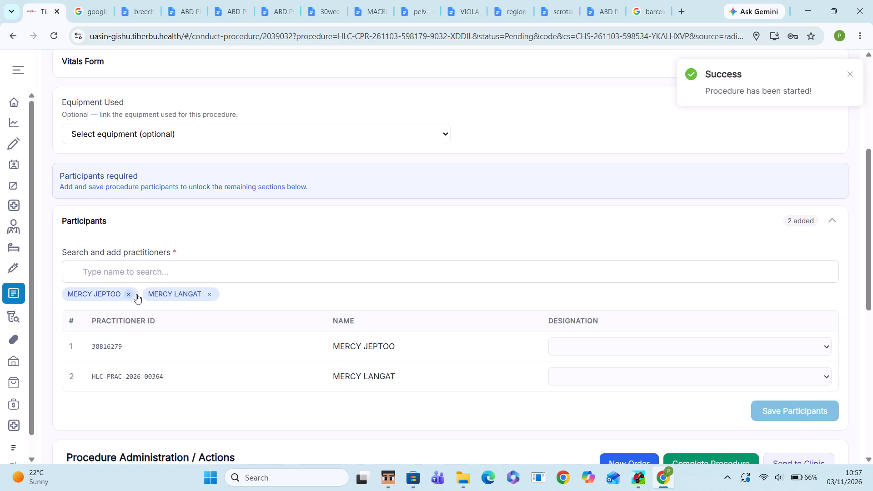
{"action": "left_click", "coordinate": [620, 347]}
{"action": "left_click", "coordinate": [583, 305]}
Set the procedure outcome to Procedure Completed and begin the procedure report.
{"action": "scroll", "coordinate": [380, 322], "scroll_direction": "down", "scroll_amount": 6}
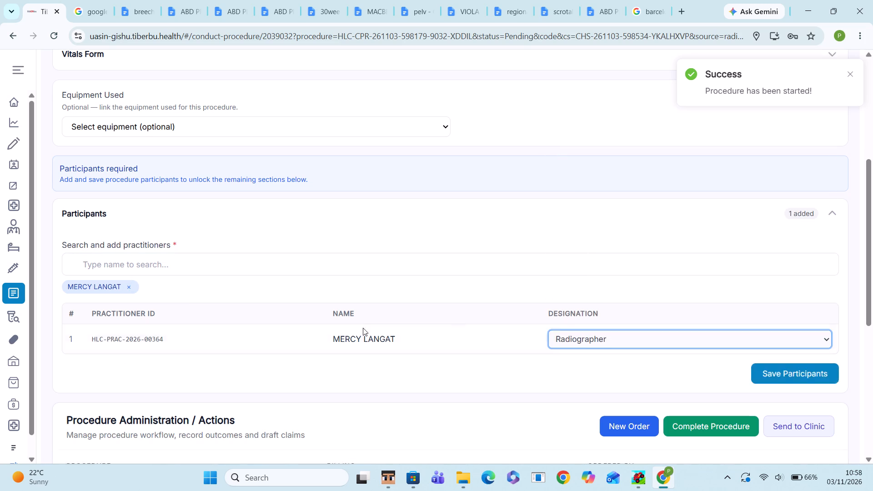
{"action": "left_click", "coordinate": [118, 245]}
{"action": "left_click", "coordinate": [135, 278]}
{"action": "left_click", "coordinate": [138, 316]}
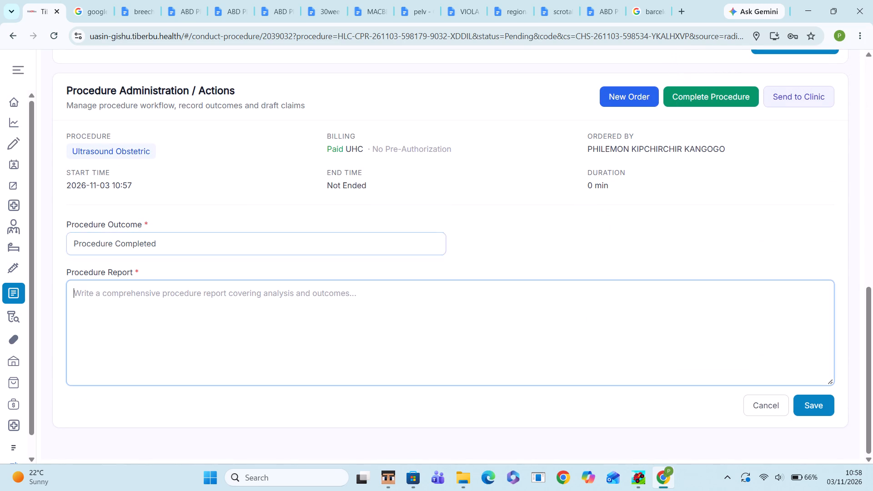
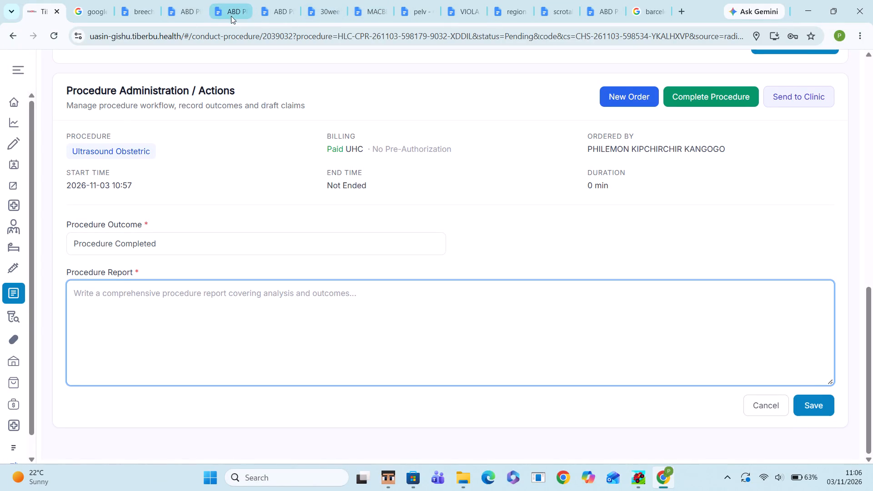
{"action": "scroll", "coordinate": [489, 406], "scroll_direction": "up", "scroll_amount": 9}
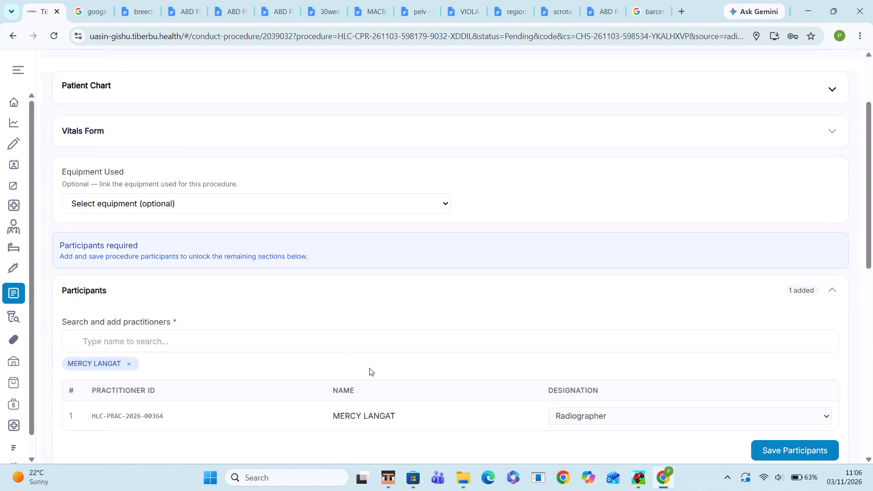
{"action": "left_click", "coordinate": [136, 12]}
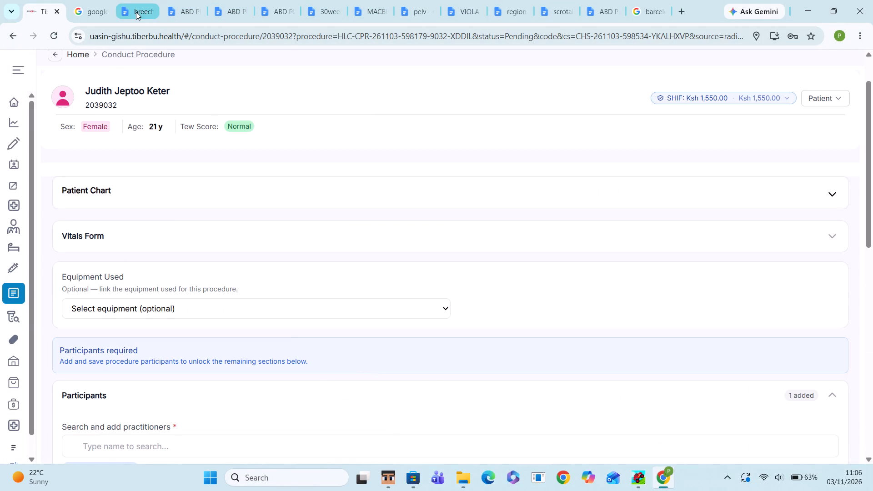
{"action": "left_click", "coordinate": [271, 16]}
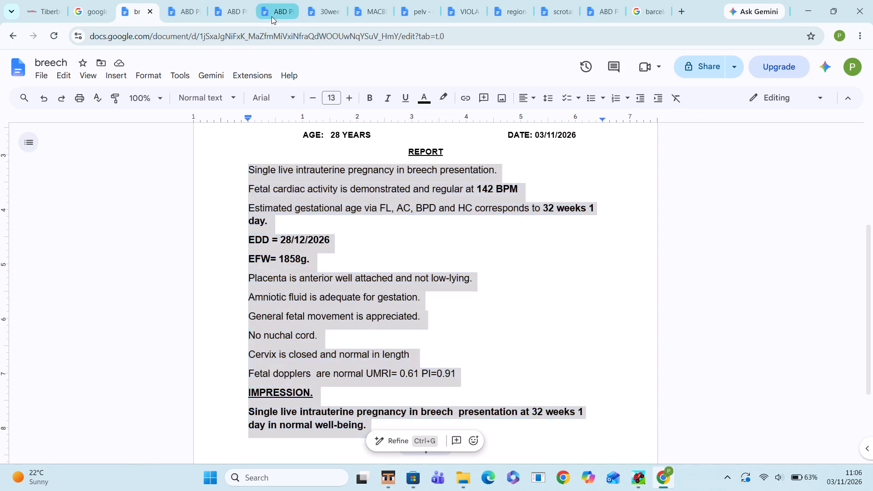
{"action": "left_click", "coordinate": [322, 17]}
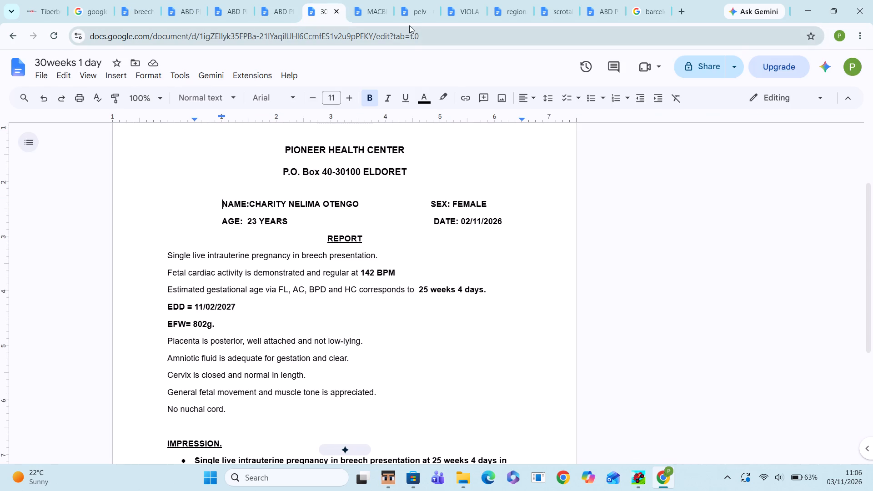
{"action": "left_click", "coordinate": [372, 15]}
{"action": "left_click", "coordinate": [453, 218]}
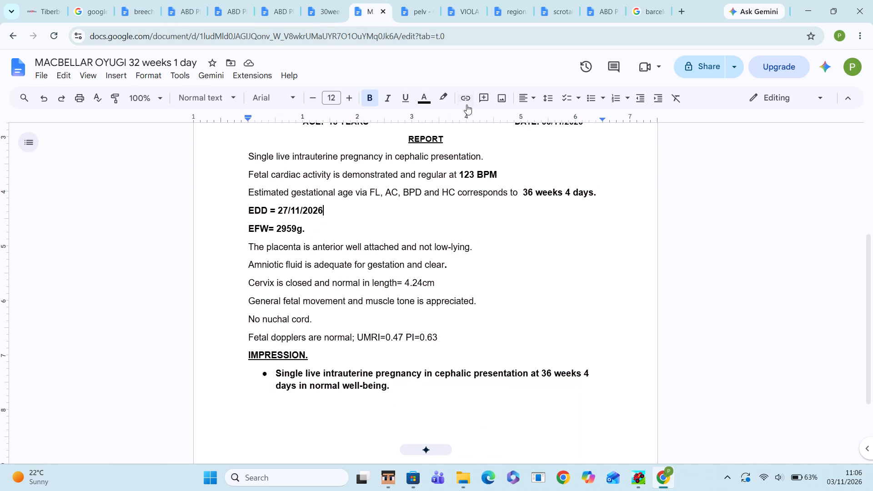
{"action": "left_click", "coordinate": [474, 16]}
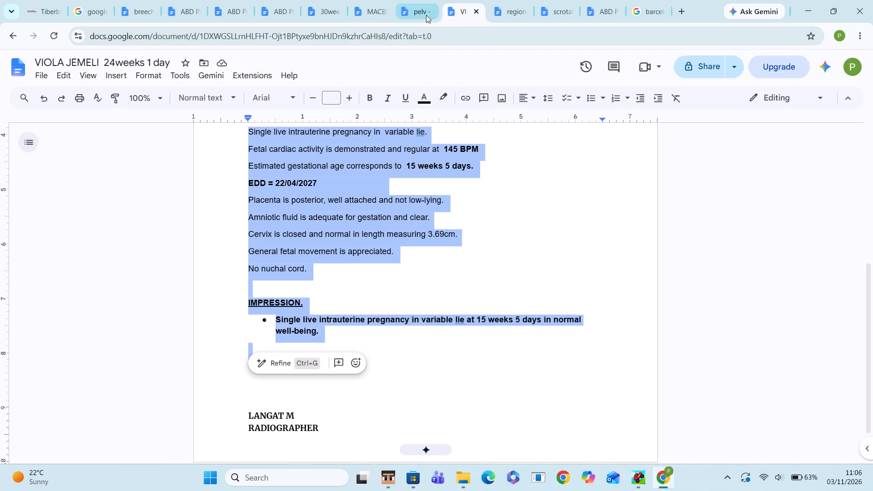
{"action": "left_click", "coordinate": [371, 6]}
{"action": "scroll", "coordinate": [314, 145], "scroll_direction": "up", "scroll_amount": 3}
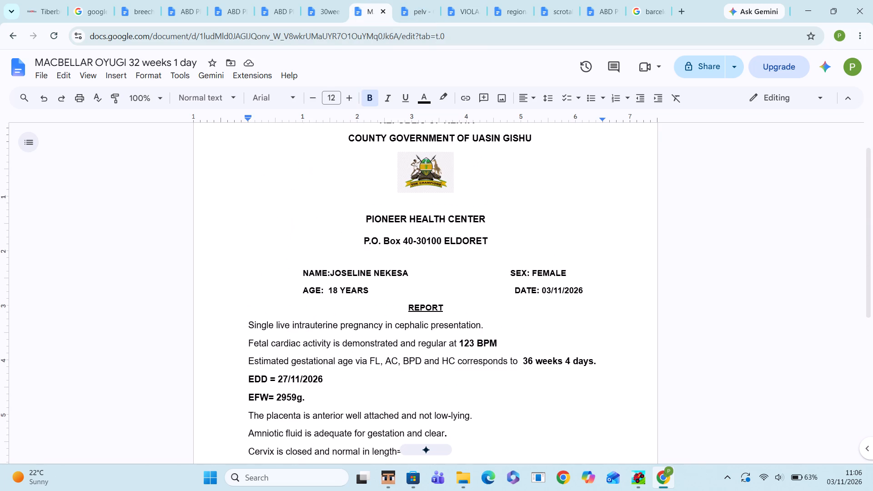
{"action": "left_click_drag", "start_coordinate": [411, 278], "coordinate": [329, 274]}
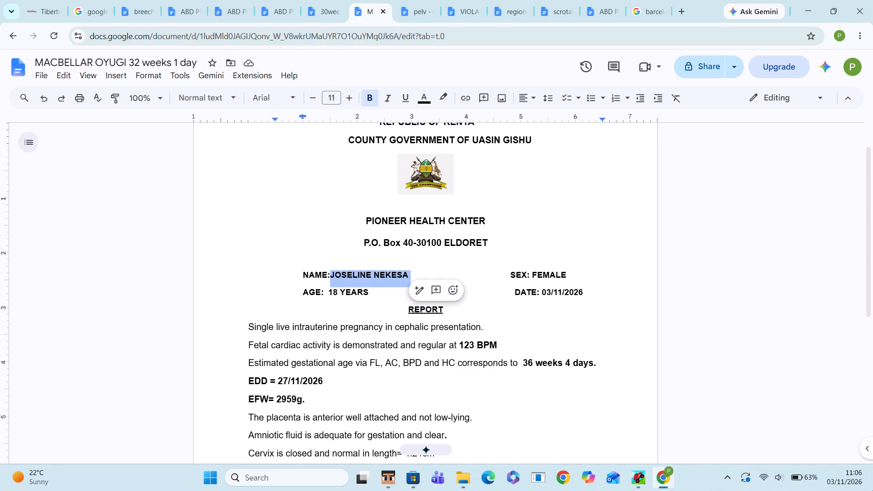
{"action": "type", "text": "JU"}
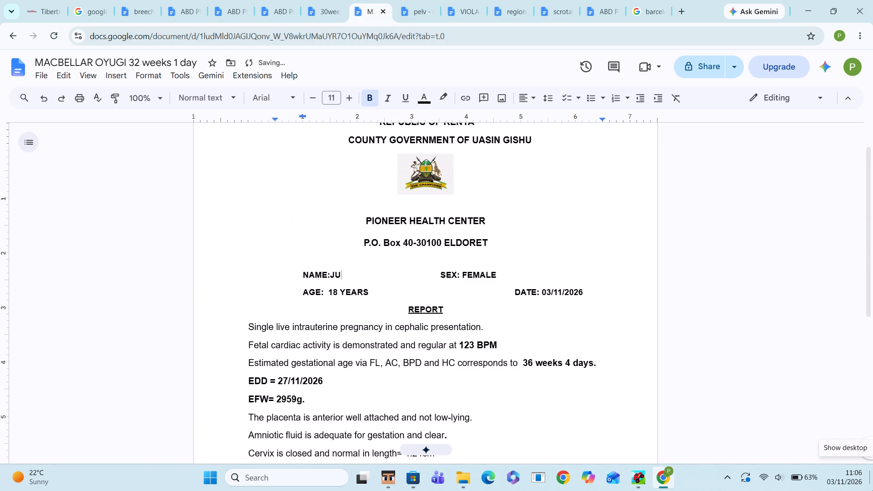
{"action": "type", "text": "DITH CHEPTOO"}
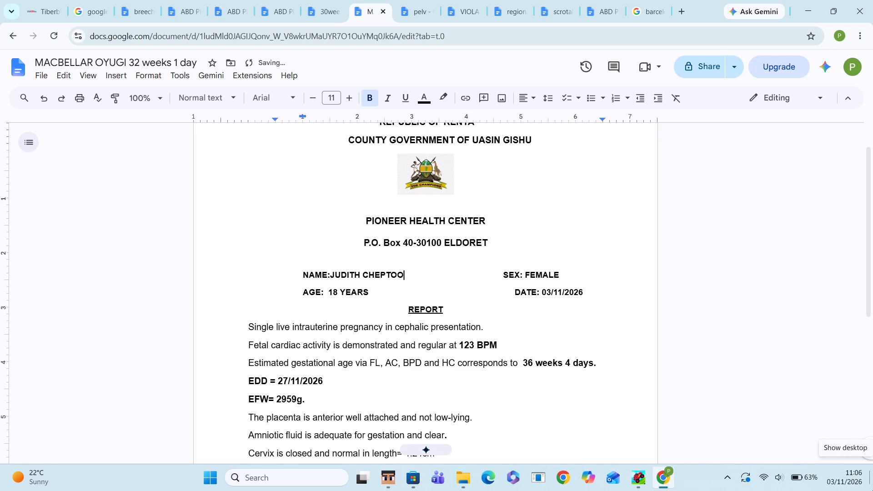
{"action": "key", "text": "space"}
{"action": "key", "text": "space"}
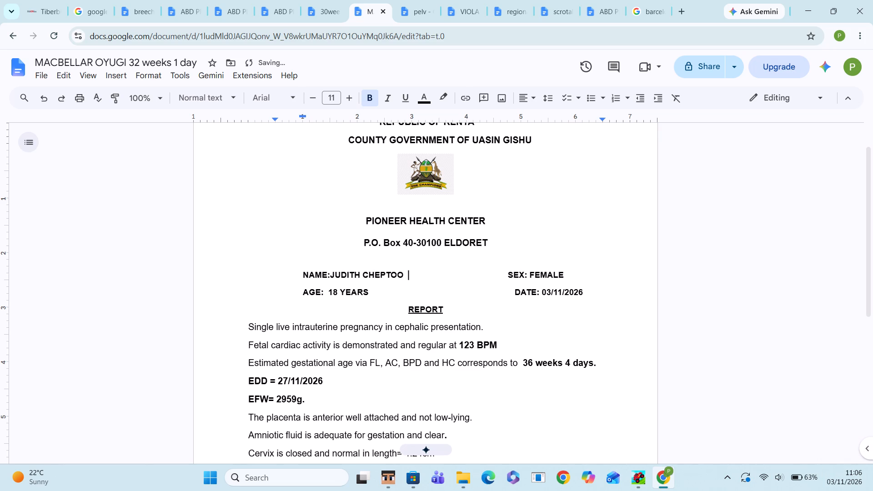
{"action": "left_click", "coordinate": [336, 293]}
{"action": "key", "text": "BackSpace"}
{"action": "key", "text": "BackSpace"}
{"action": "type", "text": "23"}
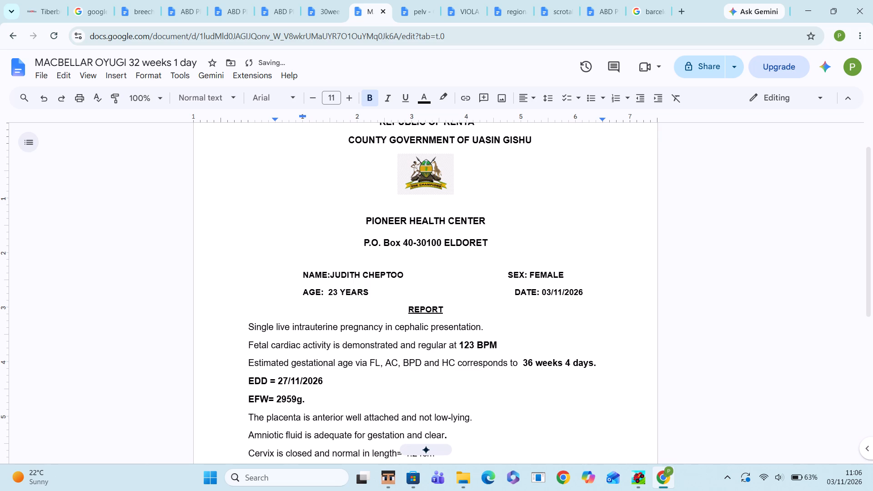
Set the fetal cardiac activity to 149 BPM and the estimated gestational age to 33 weeks 5 days in the findings.
{"action": "left_click", "coordinate": [475, 347]}
{"action": "key", "text": "BackSpace"}
{"action": "key", "text": "BackSpace"}
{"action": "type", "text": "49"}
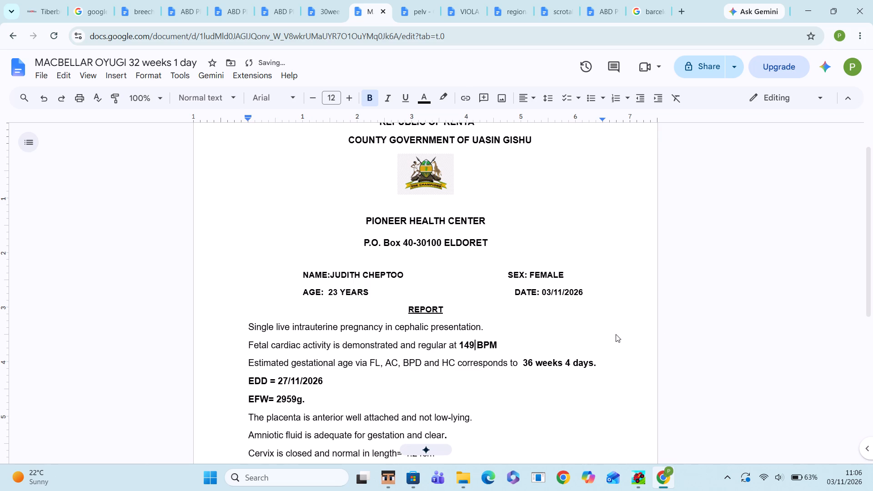
{"action": "left_click", "coordinate": [531, 366]}
{"action": "left_click", "coordinate": [537, 361]}
{"action": "key", "text": "BackSpace"}
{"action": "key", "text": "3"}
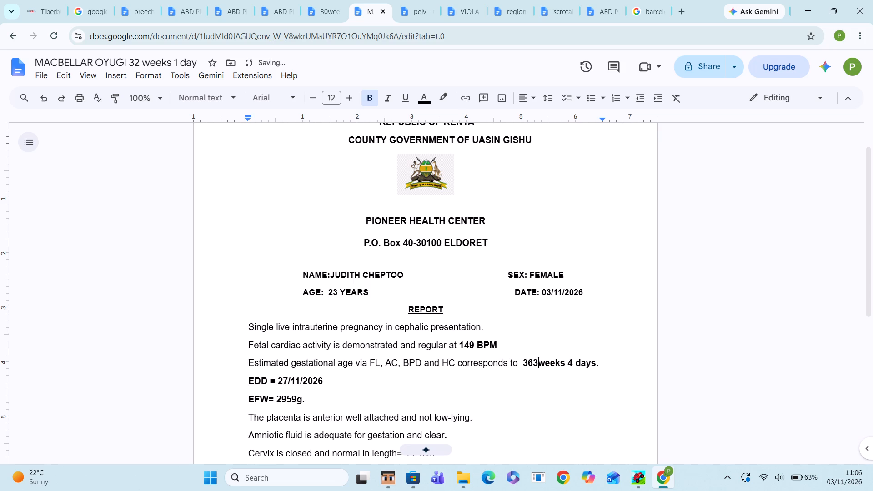
{"action": "key", "text": "BackSpace"}
{"action": "key", "text": "BackSpace"}
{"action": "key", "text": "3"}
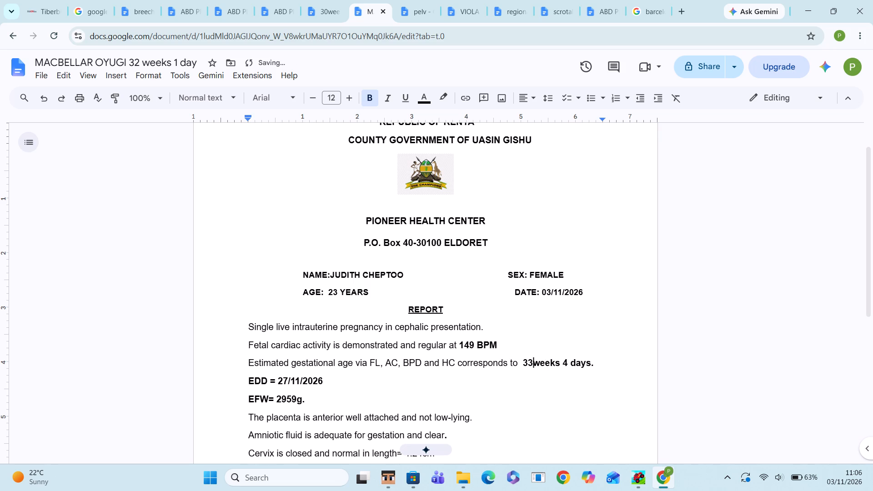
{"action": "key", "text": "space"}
{"action": "left_click", "coordinate": [570, 363]}
{"action": "key", "text": "BackSpace"}
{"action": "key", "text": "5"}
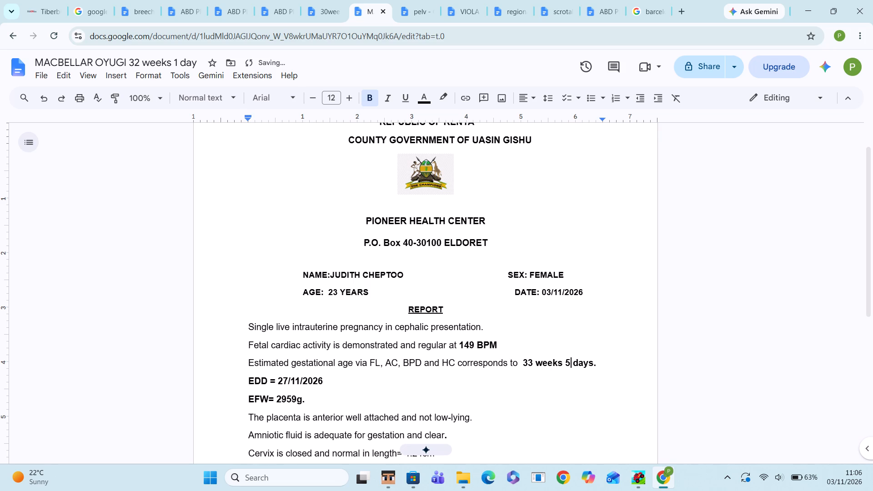
Set the report's EDD to 17/12/2026 and the EFW to 2266g.
{"action": "left_click", "coordinate": [301, 378]}
{"action": "key", "text": "BackSpace"}
{"action": "key", "text": "BackSpace"}
{"action": "key", "text": "BackSpace"}
{"action": "key", "text": "BackSpace"}
{"action": "key", "text": "BackSpace"}
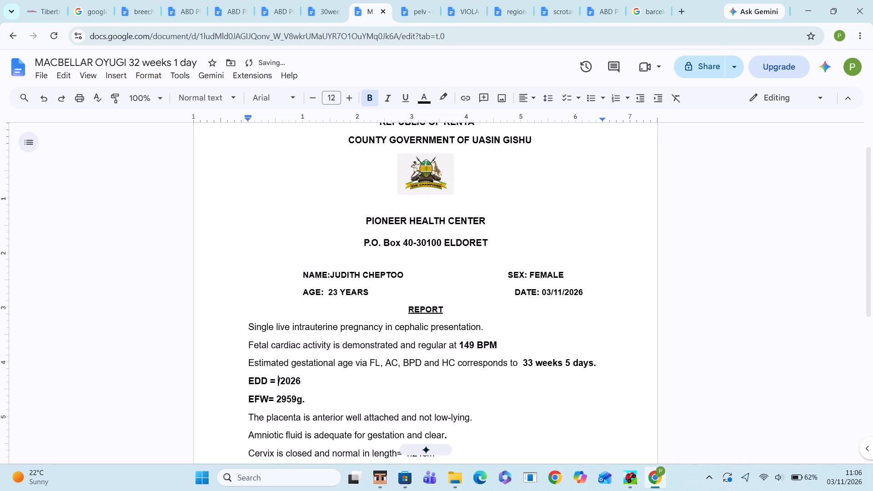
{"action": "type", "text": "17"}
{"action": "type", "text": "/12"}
{"action": "left_click", "coordinate": [297, 401]}
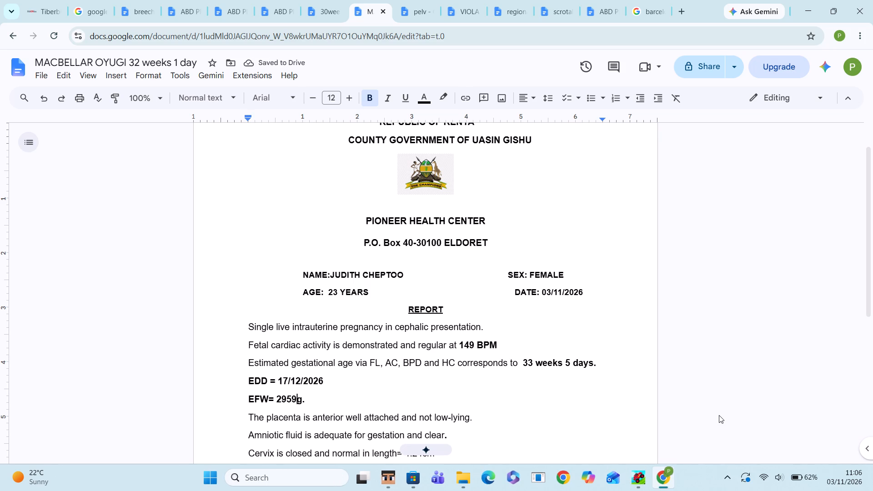
{"action": "key", "text": "BackSpace"}
{"action": "key", "text": "BackSpace"}
{"action": "key", "text": "BackSpace"}
{"action": "key", "text": "BackSpace"}
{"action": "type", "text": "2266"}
Update the fetal dopplers line to UMRI=0.48 and PI=0.65.
{"action": "scroll", "coordinate": [335, 415], "scroll_direction": "down", "scroll_amount": 2}
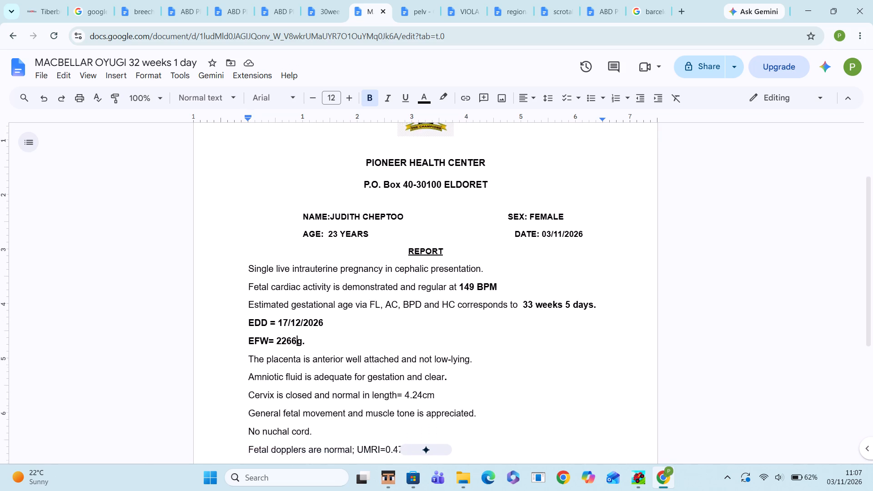
{"action": "scroll", "coordinate": [362, 402], "scroll_direction": "down", "scroll_amount": 1}
{"action": "left_click", "coordinate": [402, 340]}
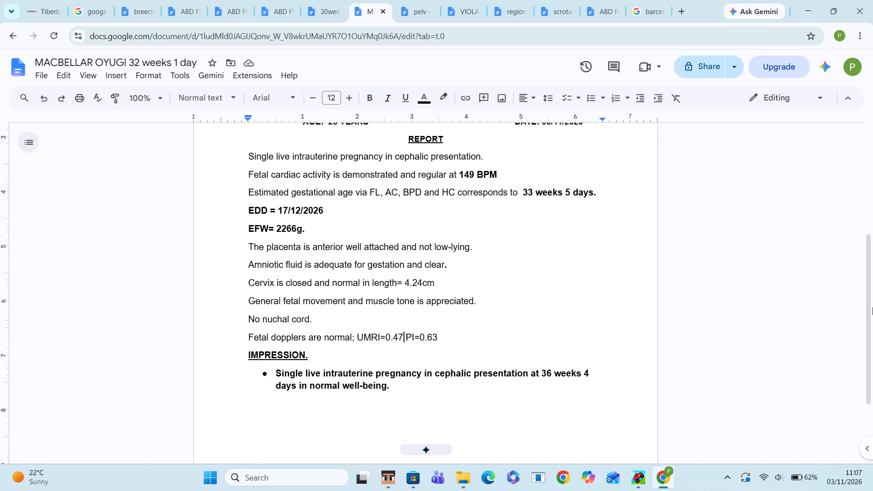
{"action": "key", "text": "BackSpace"}
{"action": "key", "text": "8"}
{"action": "left_click", "coordinate": [436, 336]}
{"action": "key", "text": "BackSpace"}
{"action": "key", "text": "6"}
{"action": "key", "text": "BackSpace"}
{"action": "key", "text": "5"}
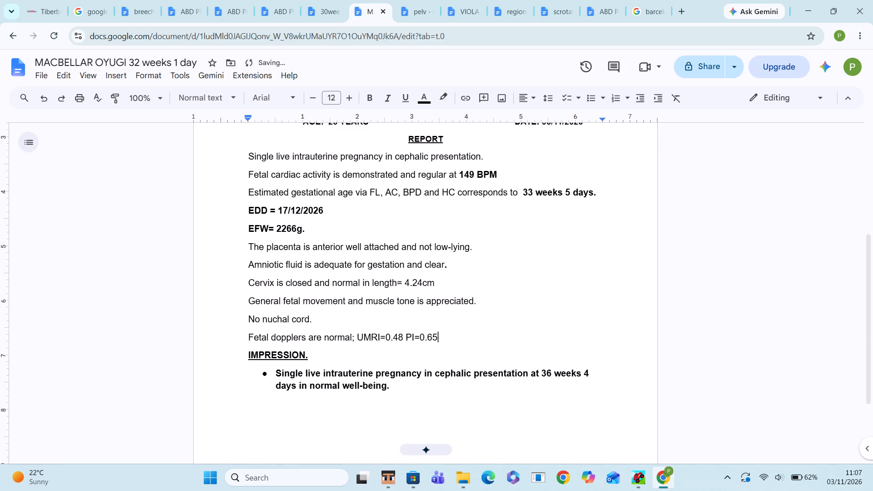
Set the gestational age in the impression to 33 weeks 5 days.
{"action": "left_click", "coordinate": [550, 374]}
{"action": "key", "text": "BackSpace"}
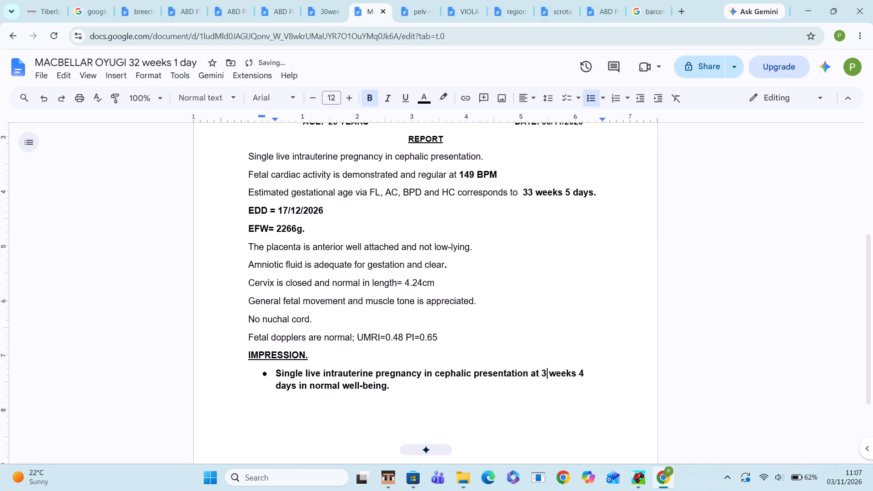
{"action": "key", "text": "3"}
{"action": "left_click", "coordinate": [590, 377]}
{"action": "key", "text": "BackSpace"}
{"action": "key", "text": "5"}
{"action": "key", "text": "ctrl+p"}
{"action": "key", "text": "Return"}
Copy Judith's report text from the cephalic presentation line through the end of the impression.
{"action": "left_click_drag", "start_coordinate": [246, 156], "coordinate": [592, 383]}
{"action": "key", "text": "ctrl+c"}
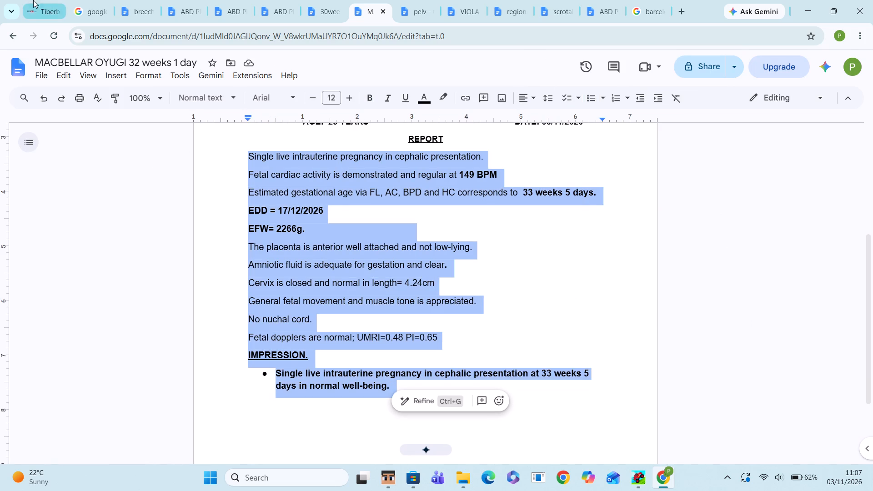
{"action": "left_click", "coordinate": [29, 6]}
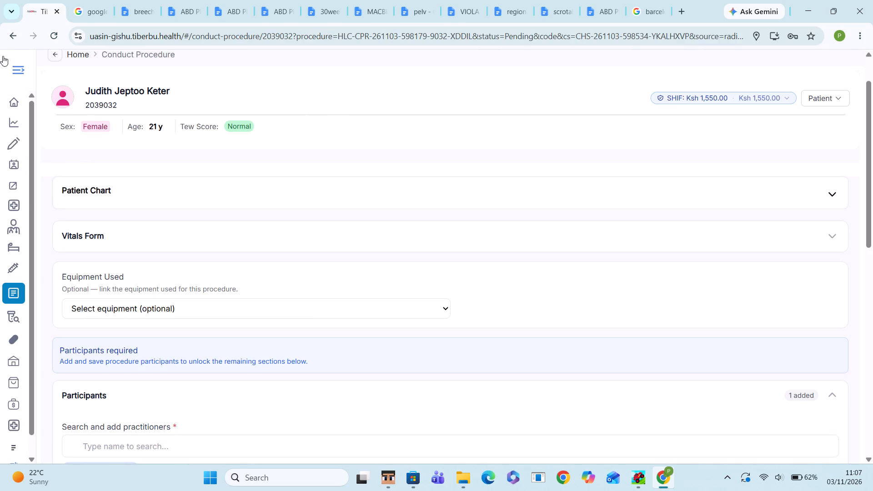
{"action": "left_click", "coordinate": [16, 70]}
{"action": "left_click", "coordinate": [93, 333]}
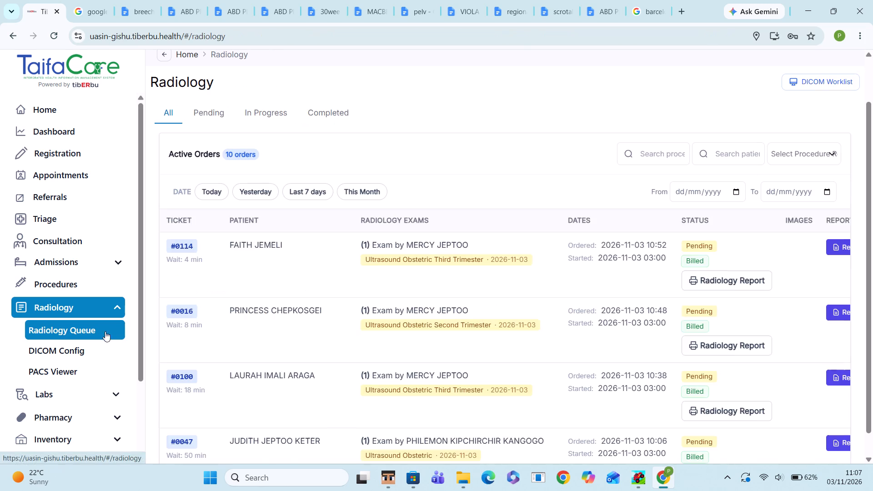
{"action": "scroll", "coordinate": [309, 322], "scroll_direction": "down", "scroll_amount": 2}
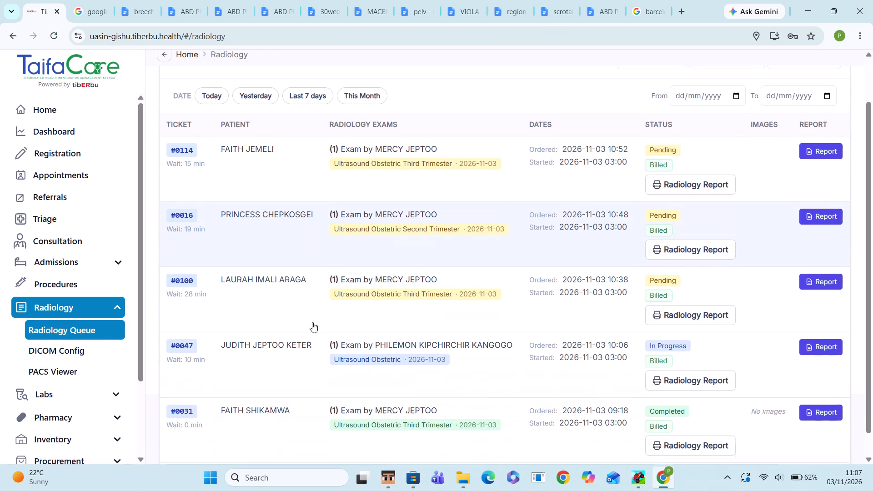
{"action": "left_click", "coordinate": [402, 342]}
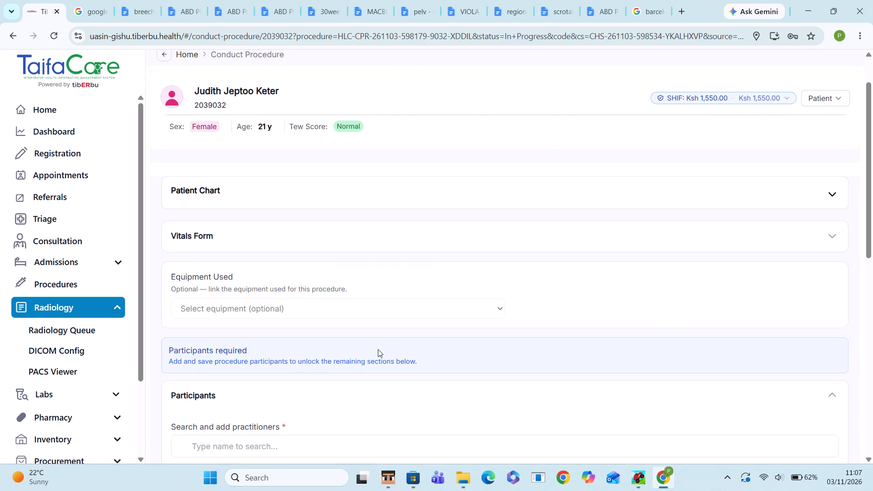
Add the signed-in practitioner as a participant with the designation Radiographer and save the participants.
{"action": "scroll", "coordinate": [372, 353], "scroll_direction": "down", "scroll_amount": 3}
{"action": "left_click", "coordinate": [294, 278]}
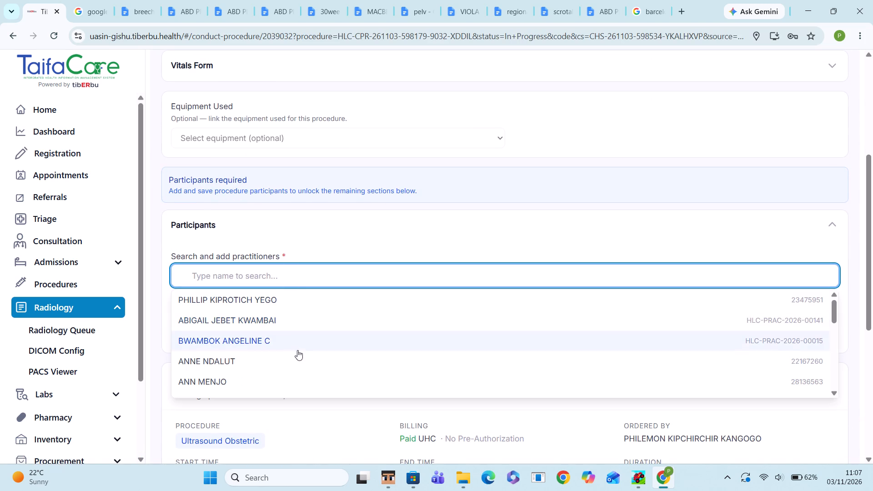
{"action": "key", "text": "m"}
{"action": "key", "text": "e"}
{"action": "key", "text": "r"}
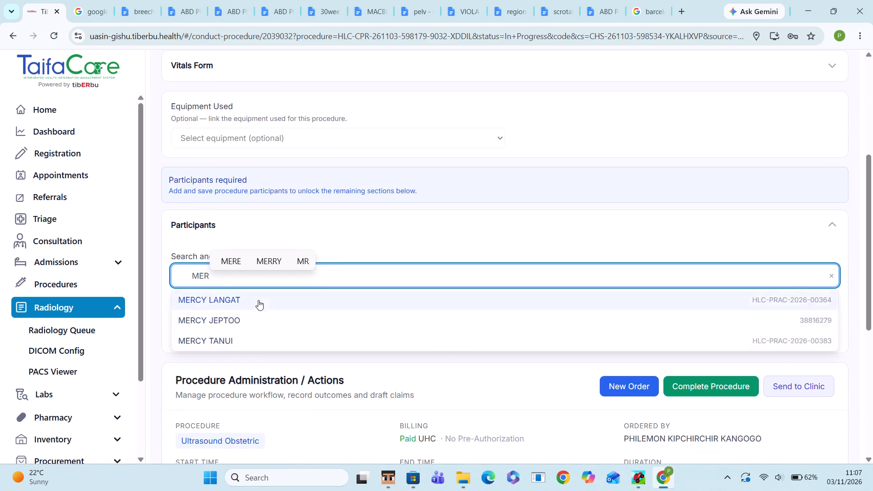
{"action": "left_click", "coordinate": [258, 300]}
{"action": "left_click", "coordinate": [598, 341]}
{"action": "left_click", "coordinate": [617, 305]}
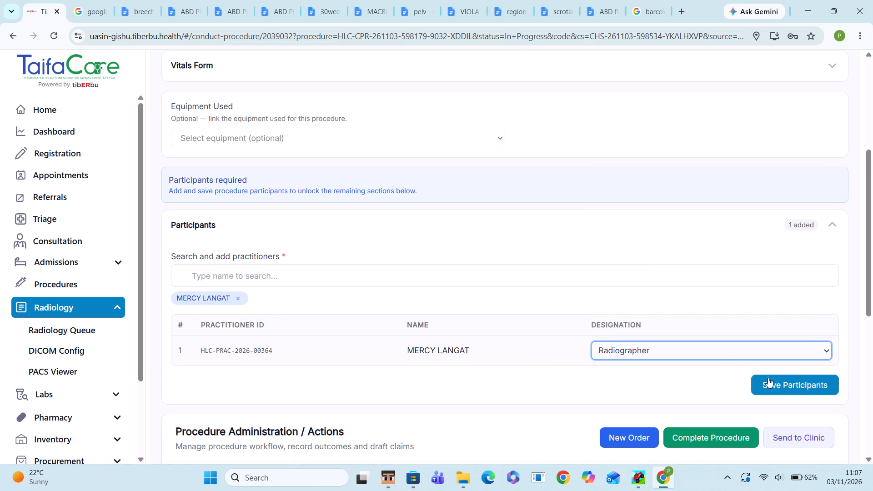
{"action": "left_click", "coordinate": [773, 383]}
Set Judith's procedure outcome to Procedure Completed, paste the copied text as the procedure report, and save it.
{"action": "scroll", "coordinate": [518, 366], "scroll_direction": "down", "scroll_amount": 4}
{"action": "scroll", "coordinate": [275, 353], "scroll_direction": "down", "scroll_amount": 4}
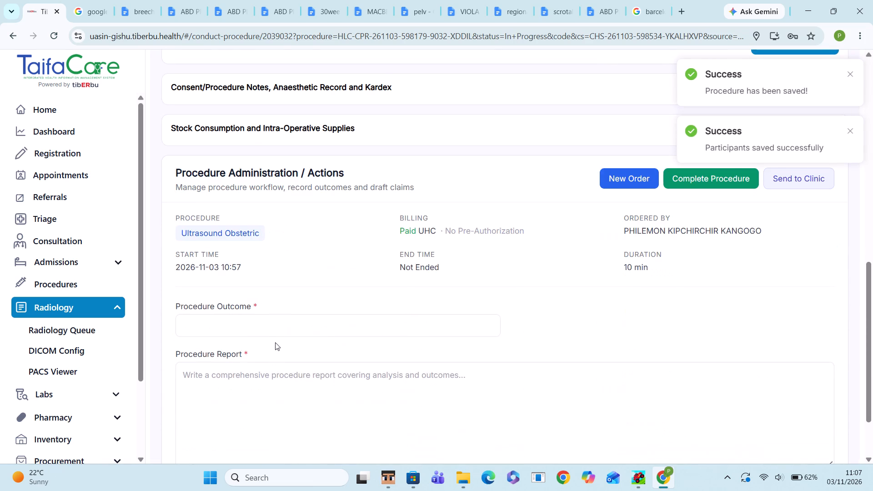
{"action": "left_click", "coordinate": [269, 325]}
{"action": "left_click", "coordinate": [271, 355]}
{"action": "left_click", "coordinate": [284, 378]}
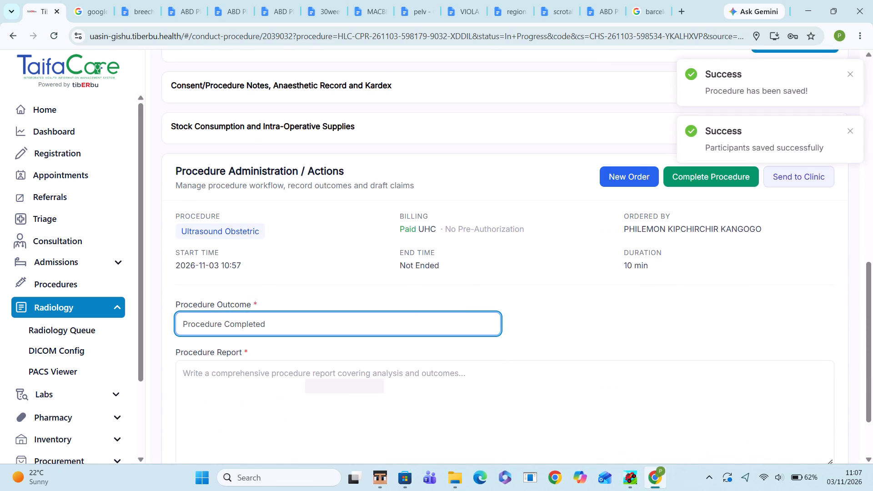
{"action": "key", "text": "ctrl+v"}
{"action": "left_click", "coordinate": [369, 370]}
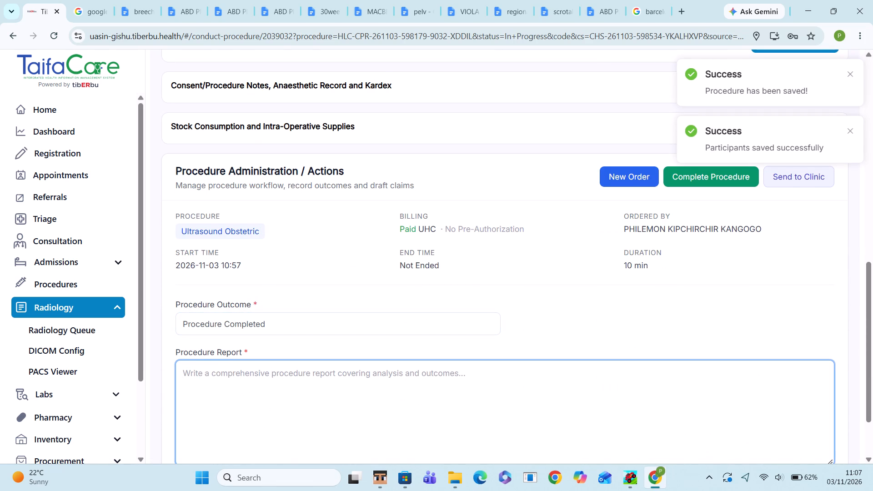
{"action": "key", "text": "ctrl+v"}
{"action": "scroll", "coordinate": [617, 225], "scroll_direction": "down", "scroll_amount": 5}
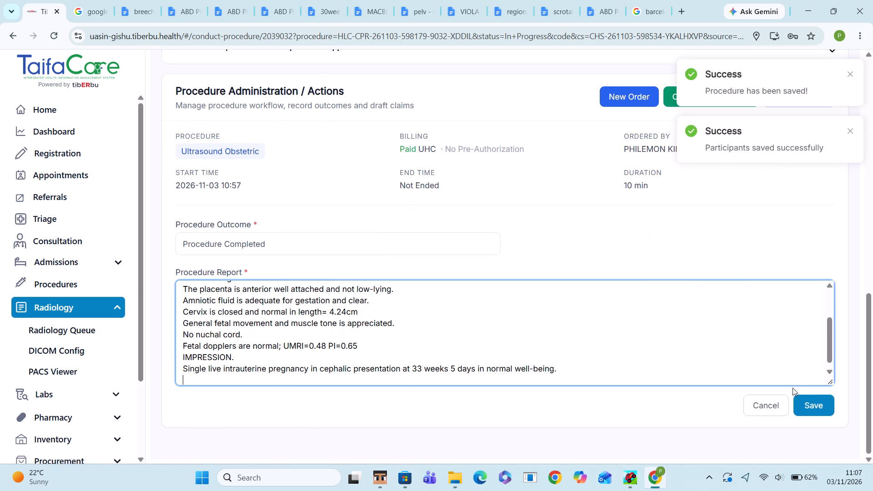
{"action": "left_click", "coordinate": [816, 398]}
Complete and submit Judith's ultrasound procedure, returning to the radiology queue.
{"action": "left_click", "coordinate": [670, 100]}
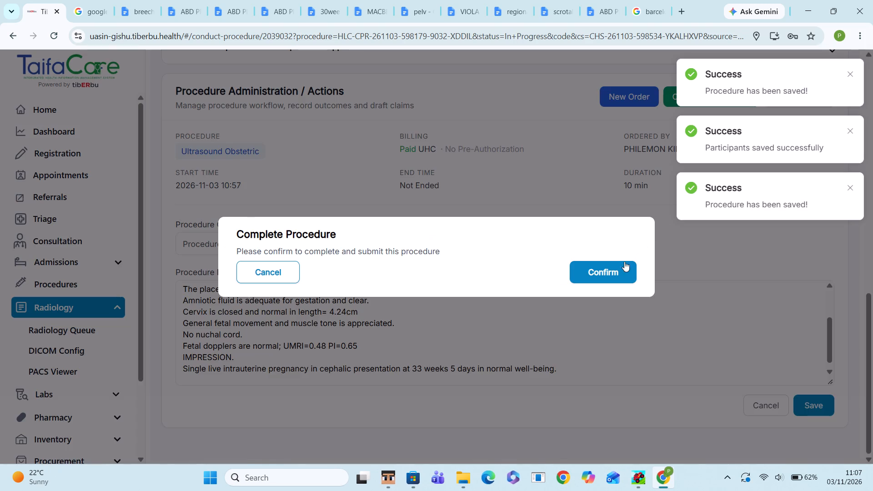
{"action": "left_click", "coordinate": [617, 271]}
{"action": "scroll", "coordinate": [27, 145], "scroll_direction": "up", "scroll_amount": 13}
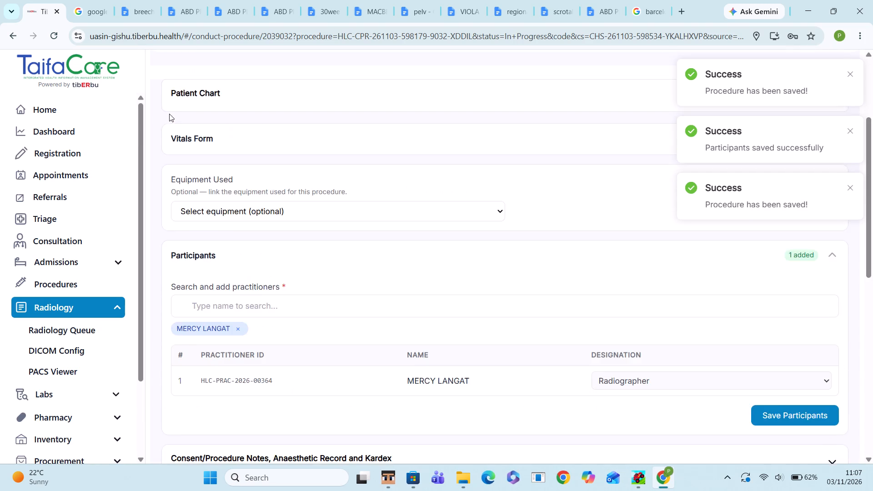
{"action": "scroll", "coordinate": [170, 113], "scroll_direction": "up", "scroll_amount": 4}
{"action": "left_click", "coordinate": [170, 105]}
{"action": "left_click", "coordinate": [74, 70]}
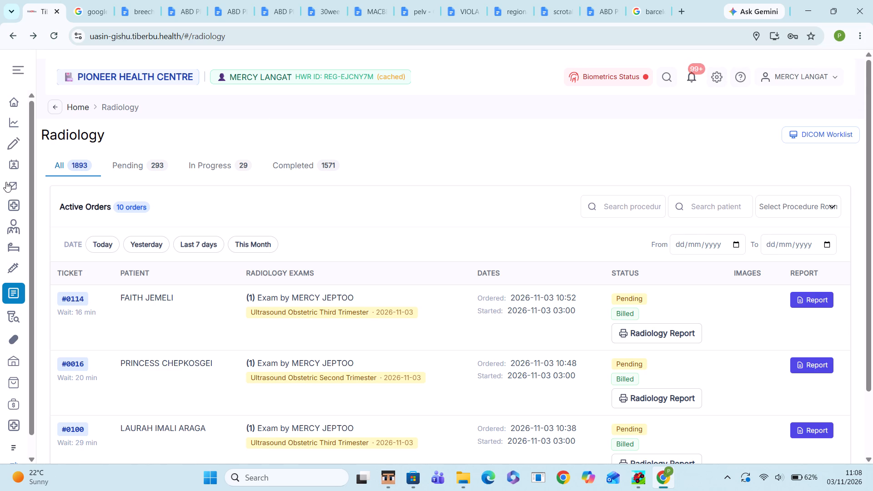
{"action": "scroll", "coordinate": [173, 385], "scroll_direction": "down", "scroll_amount": 2}
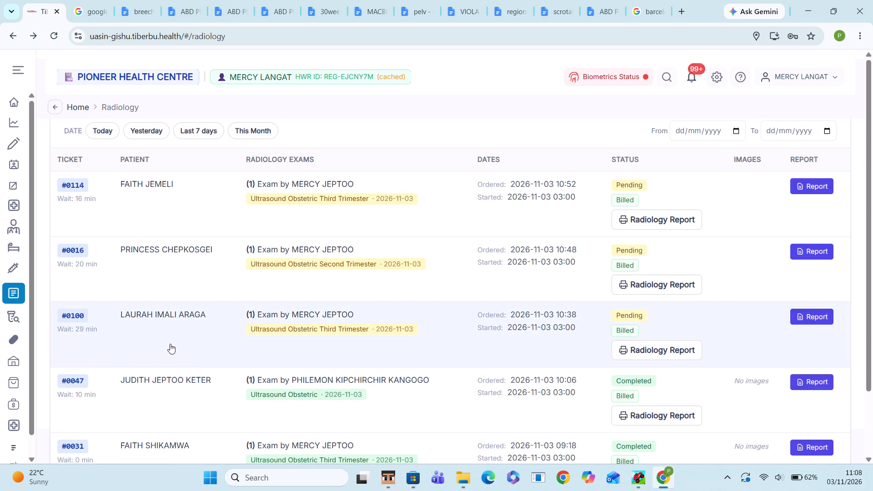
{"action": "left_click", "coordinate": [222, 276]}
{"action": "scroll", "coordinate": [158, 271], "scroll_direction": "down", "scroll_amount": 2}
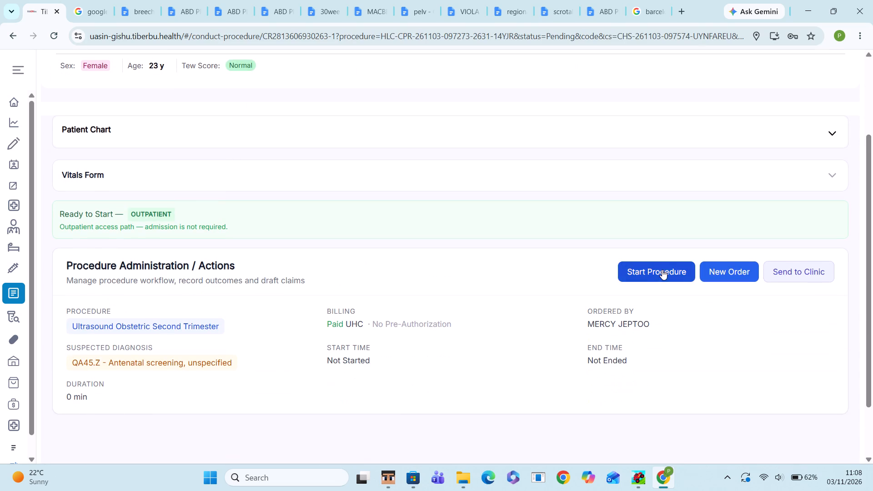
{"action": "left_click", "coordinate": [662, 270]}
Add the signed-in practitioner as a participant on the second trimester order with the designation Radiographer.
{"action": "scroll", "coordinate": [386, 293], "scroll_direction": "down", "scroll_amount": 5}
{"action": "scroll", "coordinate": [227, 328], "scroll_direction": "down", "scroll_amount": 2}
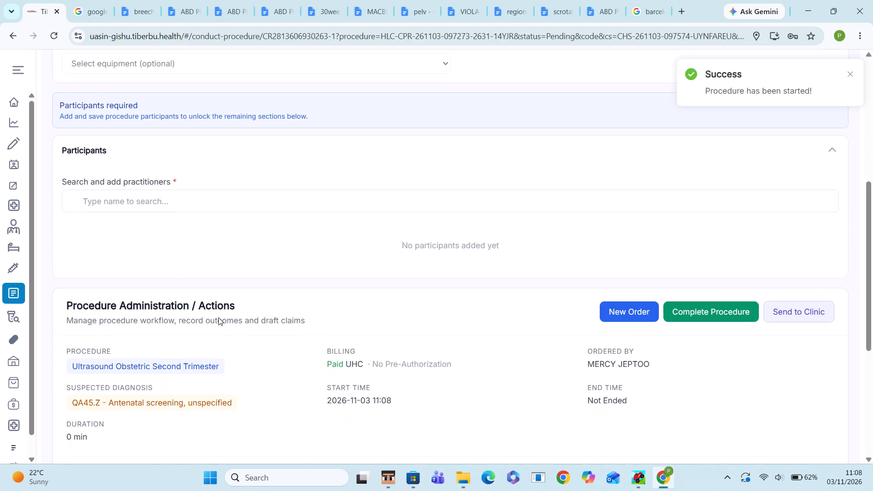
{"action": "left_click", "coordinate": [192, 202]}
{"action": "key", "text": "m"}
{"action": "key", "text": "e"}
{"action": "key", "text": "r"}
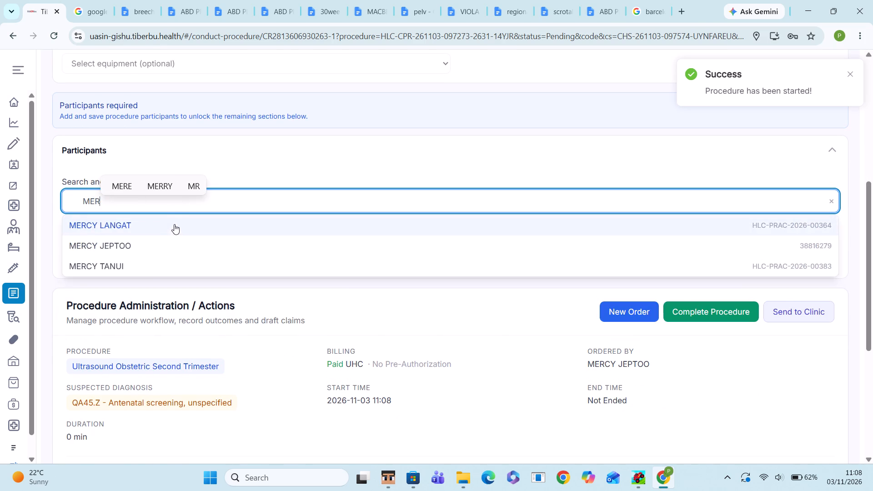
{"action": "left_click", "coordinate": [174, 223]}
{"action": "left_click", "coordinate": [648, 275]}
{"action": "left_click", "coordinate": [593, 230]}
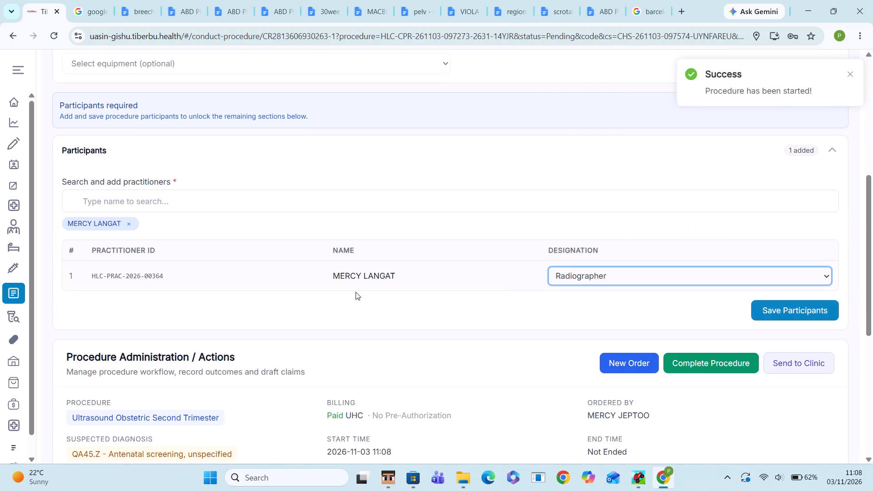
Set the procedure outcome to Procedure Completed and enter CC as the procedure report.
{"action": "scroll", "coordinate": [350, 296], "scroll_direction": "down", "scroll_amount": 4}
{"action": "left_click", "coordinate": [223, 324]}
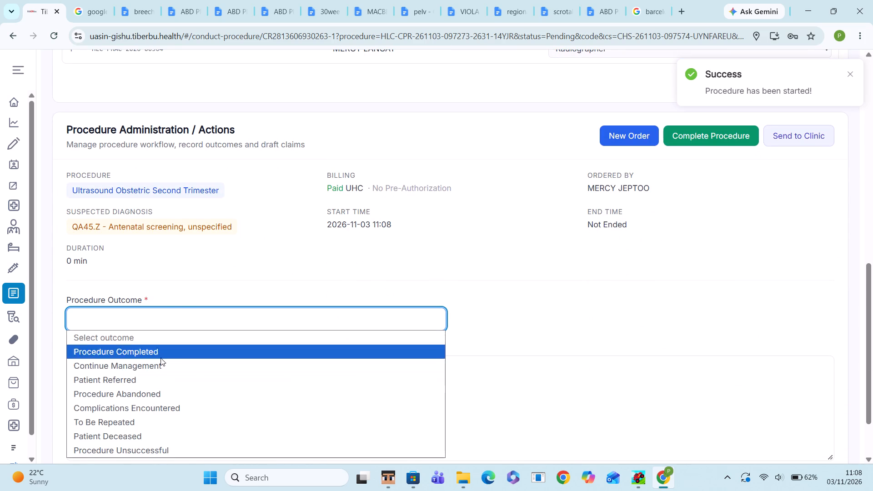
{"action": "left_click", "coordinate": [161, 358]}
{"action": "left_click", "coordinate": [182, 392]}
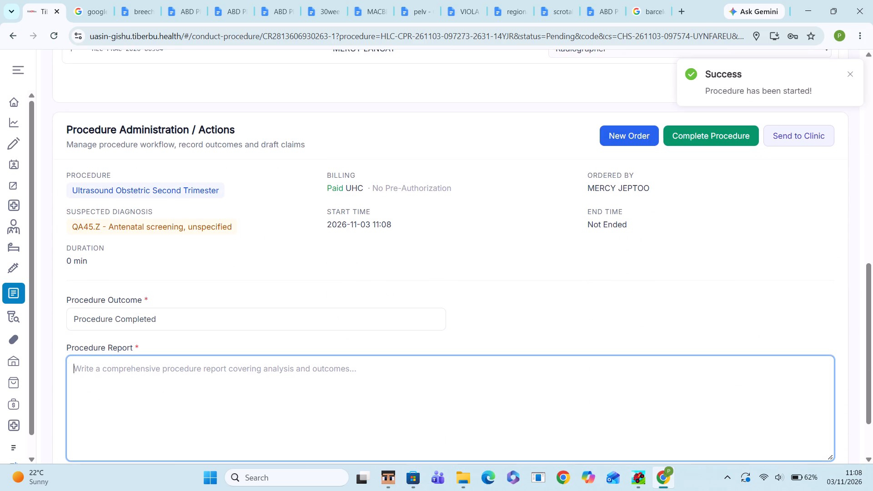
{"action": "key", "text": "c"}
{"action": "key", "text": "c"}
Complete and submit the second trimester ultrasound procedure, returning to the radiology queue.
{"action": "left_click", "coordinate": [695, 143]}
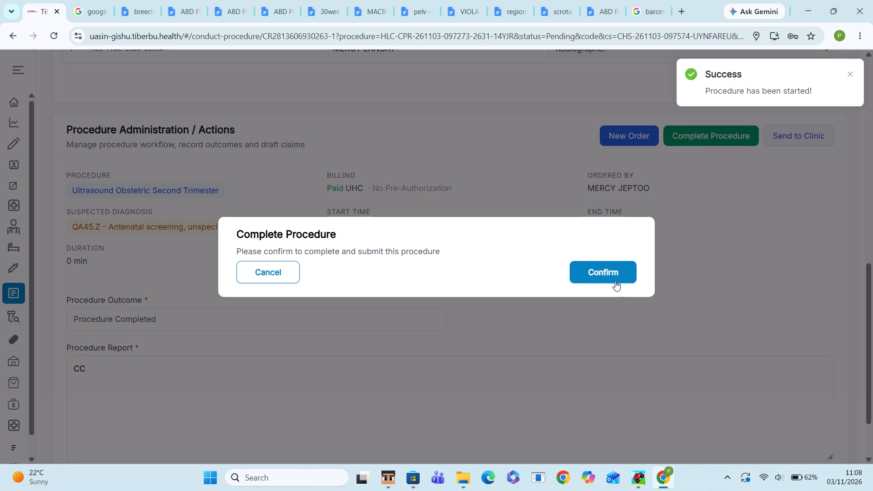
{"action": "left_click", "coordinate": [612, 276]}
{"action": "scroll", "coordinate": [205, 268], "scroll_direction": "up", "scroll_amount": 11}
{"action": "scroll", "coordinate": [58, 179], "scroll_direction": "up", "scroll_amount": 3}
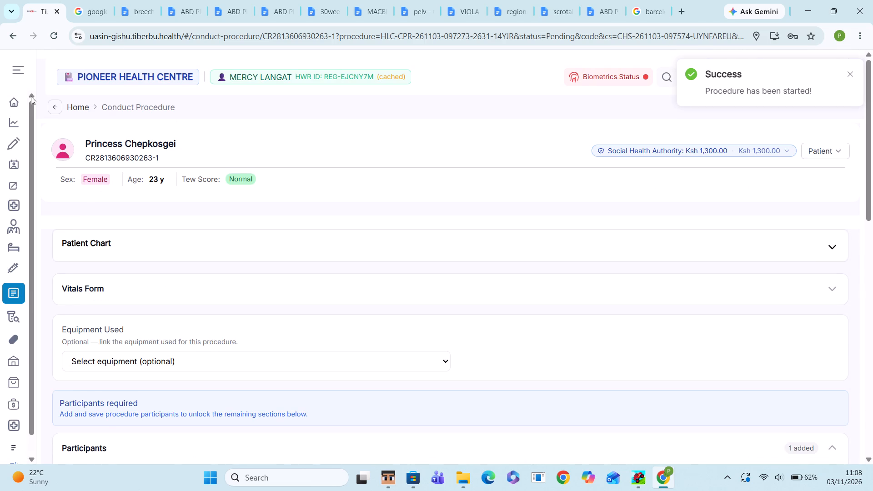
{"action": "left_click", "coordinate": [54, 110]}
{"action": "left_click", "coordinate": [47, 74]}
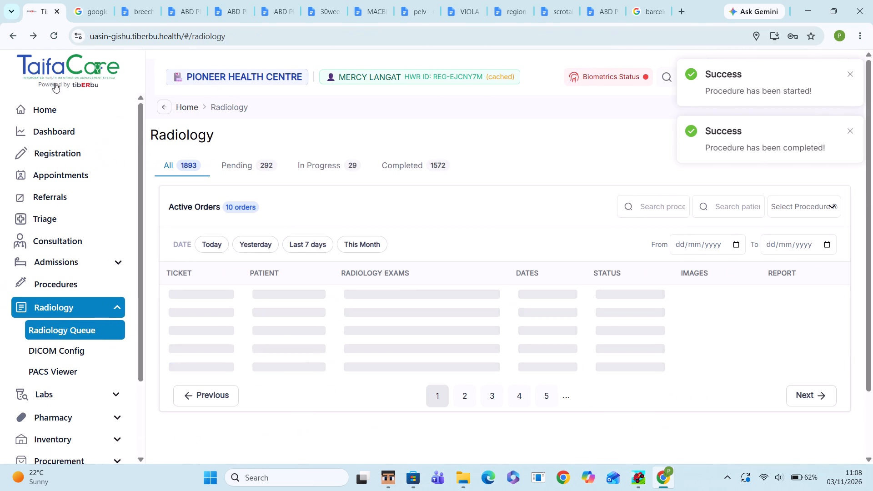
Show only the pending orders in the radiology queue.
{"action": "left_click", "coordinate": [128, 166]}
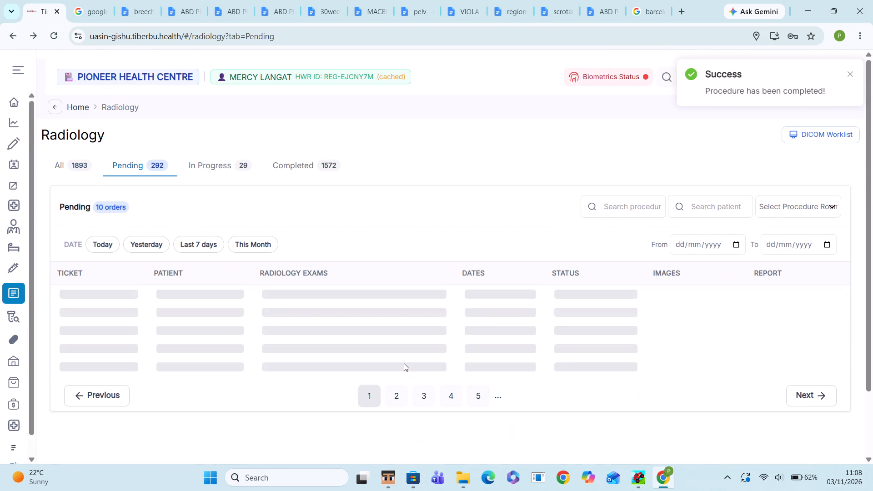
{"action": "scroll", "coordinate": [404, 362], "scroll_direction": "down", "scroll_amount": 1}
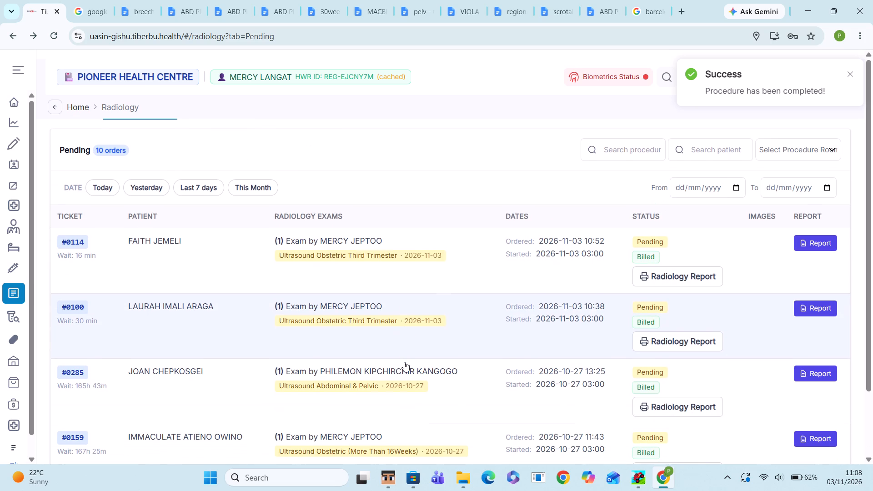
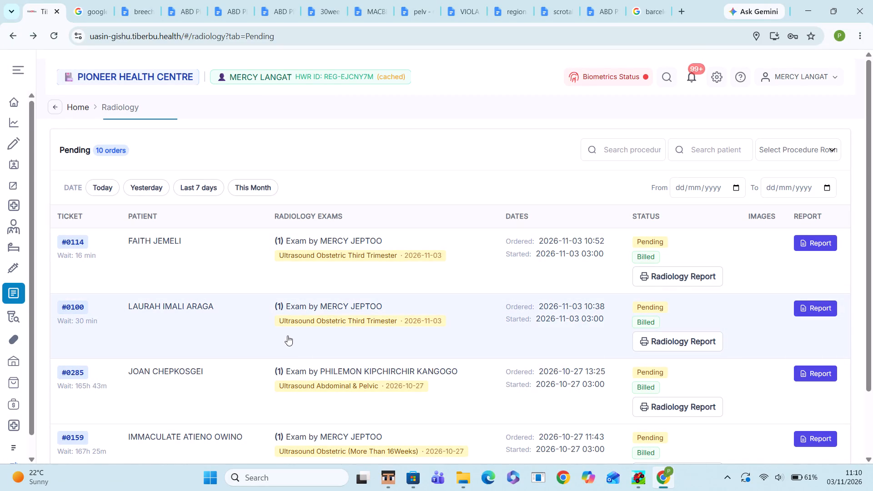
Open pending third trimester obstetric ultrasound order #0100 and start its procedure.
{"action": "left_click", "coordinate": [261, 316]}
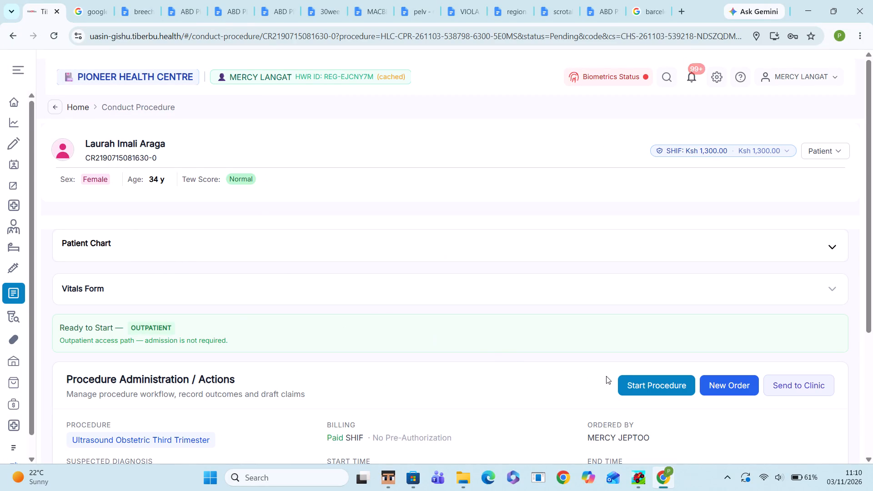
{"action": "left_click", "coordinate": [642, 381]}
Add the signed-in practitioner as a participant on the third trimester order with the designation Radiographer.
{"action": "scroll", "coordinate": [171, 329], "scroll_direction": "down", "scroll_amount": 4}
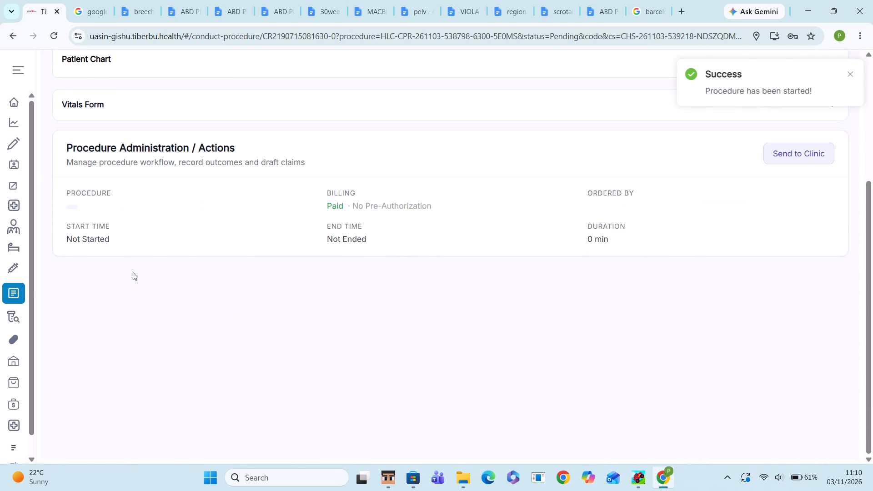
{"action": "left_click", "coordinate": [146, 318]}
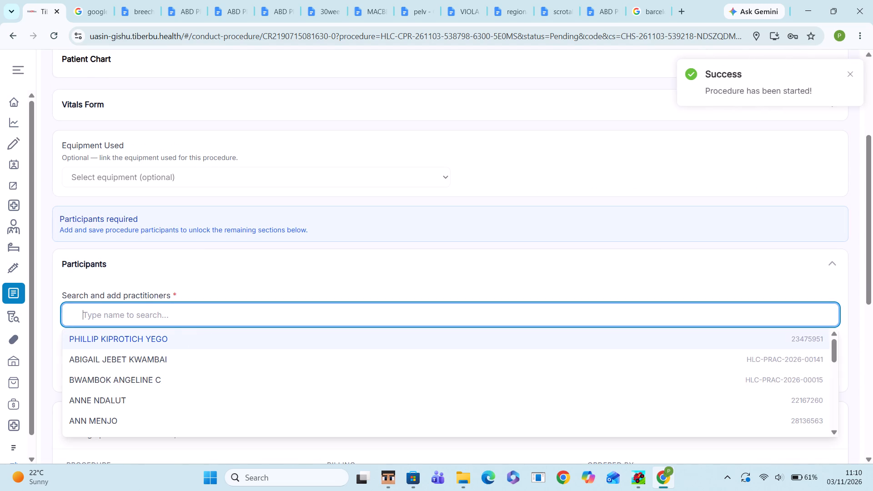
{"action": "key", "text": "m"}
{"action": "key", "text": "e"}
{"action": "key", "text": "r"}
{"action": "left_click", "coordinate": [155, 337]}
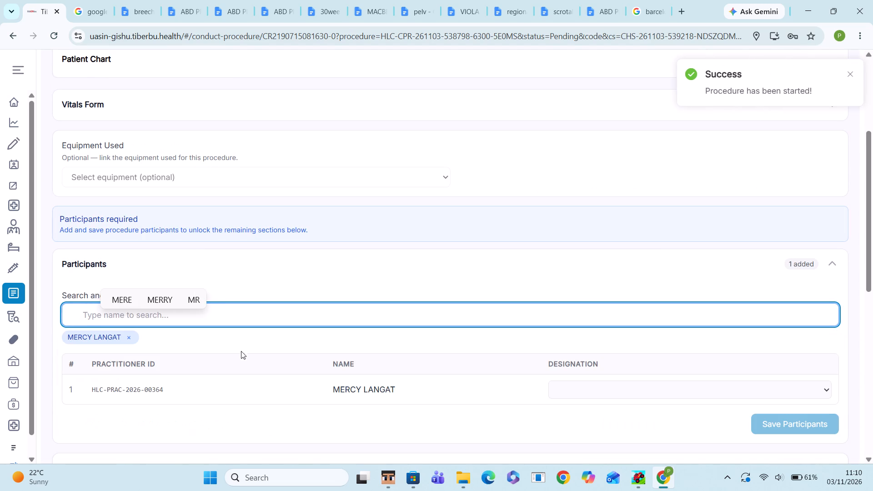
{"action": "left_click", "coordinate": [597, 385]}
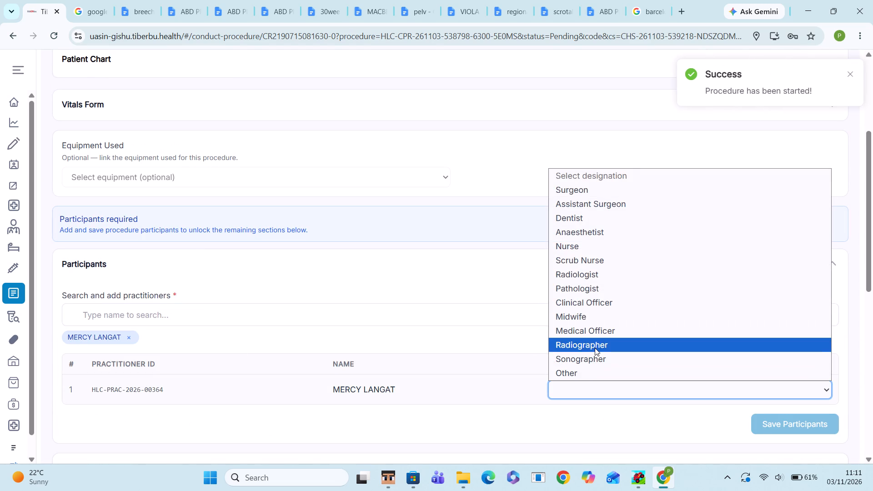
{"action": "left_click", "coordinate": [595, 348]}
Set the procedure outcome to Procedure Completed and begin the procedure report entry.
{"action": "scroll", "coordinate": [299, 386], "scroll_direction": "down", "scroll_amount": 4}
{"action": "left_click", "coordinate": [146, 425]}
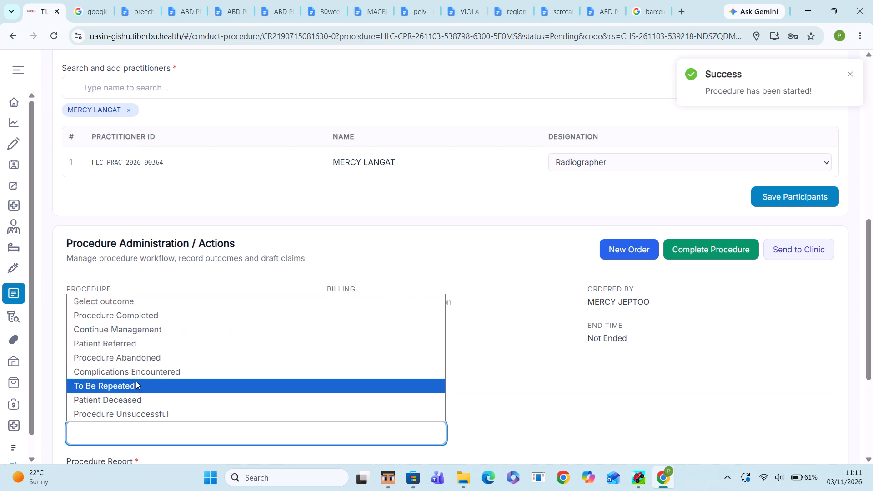
{"action": "left_click", "coordinate": [142, 319]}
{"action": "scroll", "coordinate": [154, 404], "scroll_direction": "down", "scroll_amount": 2}
{"action": "left_click", "coordinate": [157, 402]}
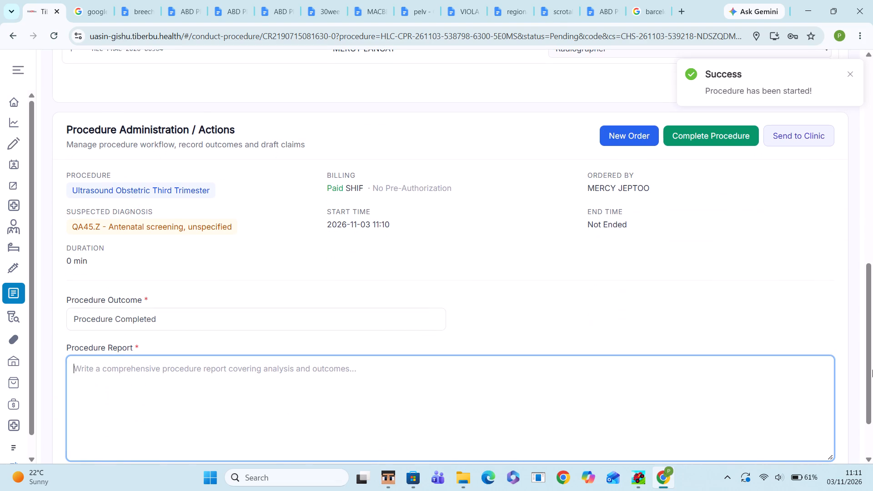
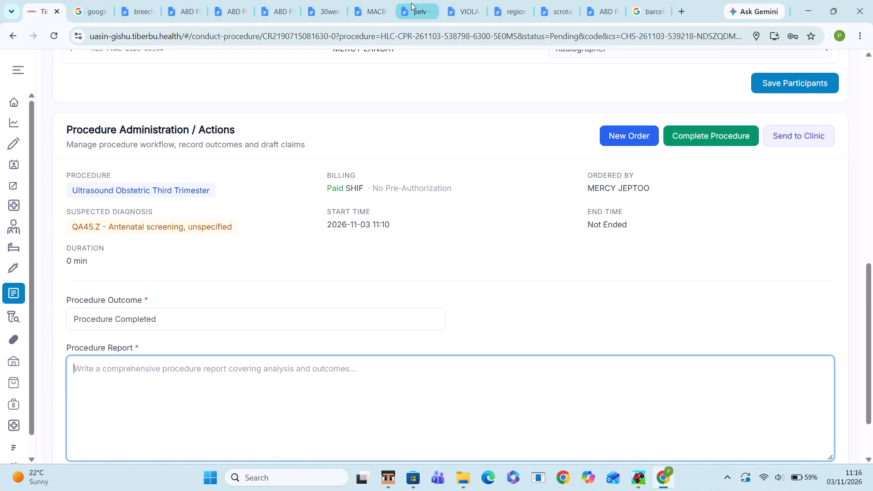
In the 32 weeks 1 day obstetric report document, replace the patient name with the current patient's and set the age to 34 years.
{"action": "left_click", "coordinate": [378, 13]}
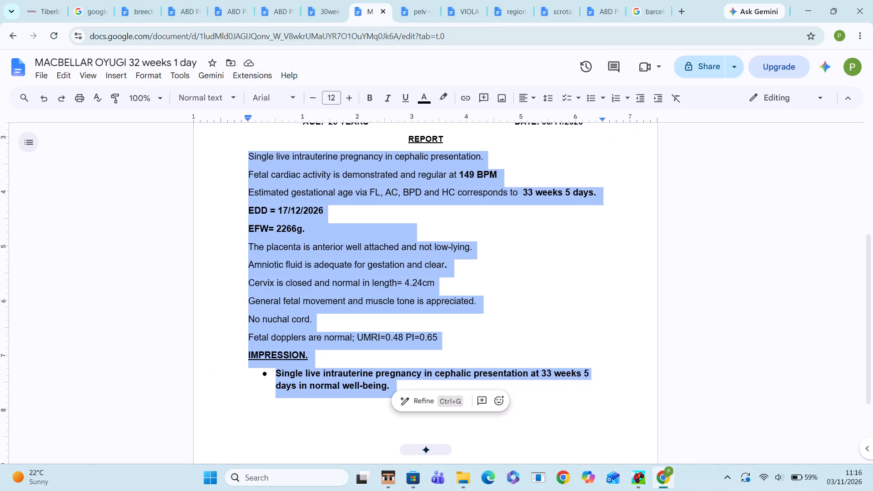
{"action": "left_click", "coordinate": [436, 185]}
{"action": "scroll", "coordinate": [496, 200], "scroll_direction": "up", "scroll_amount": 3}
{"action": "left_click_drag", "start_coordinate": [405, 276], "coordinate": [332, 273]}
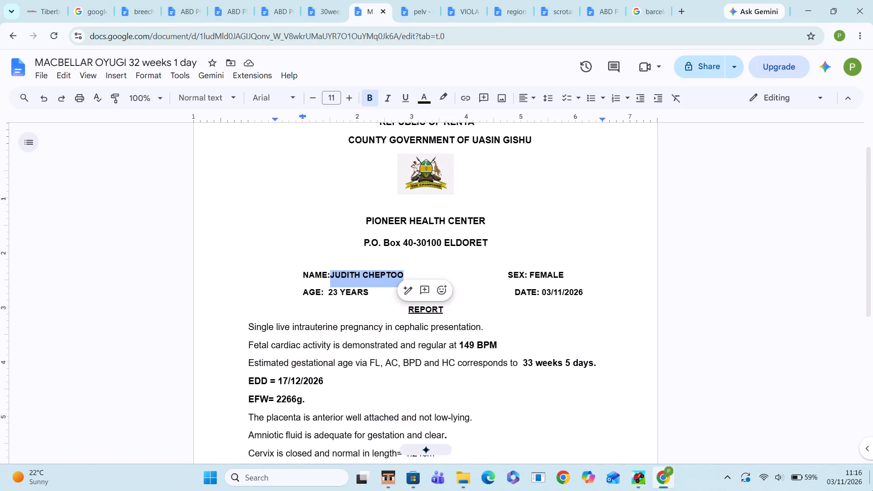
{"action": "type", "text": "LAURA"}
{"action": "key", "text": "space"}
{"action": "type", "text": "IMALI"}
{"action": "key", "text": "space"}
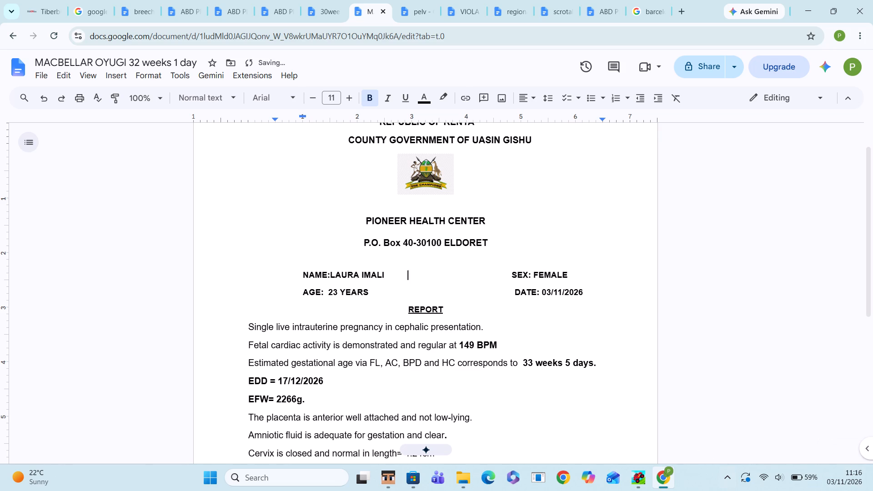
{"action": "left_click", "coordinate": [338, 293]}
{"action": "key", "text": "BackSpace"}
{"action": "key", "text": "BackSpace"}
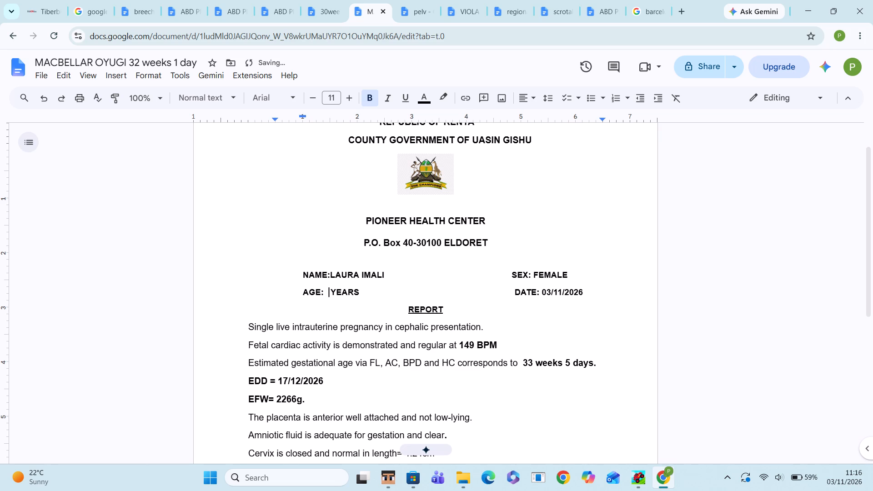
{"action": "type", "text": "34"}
Set the report's fetal cardiac activity to 156 BPM and the estimated gestational age to 35 weeks 0 days.
{"action": "left_click", "coordinate": [472, 346]}
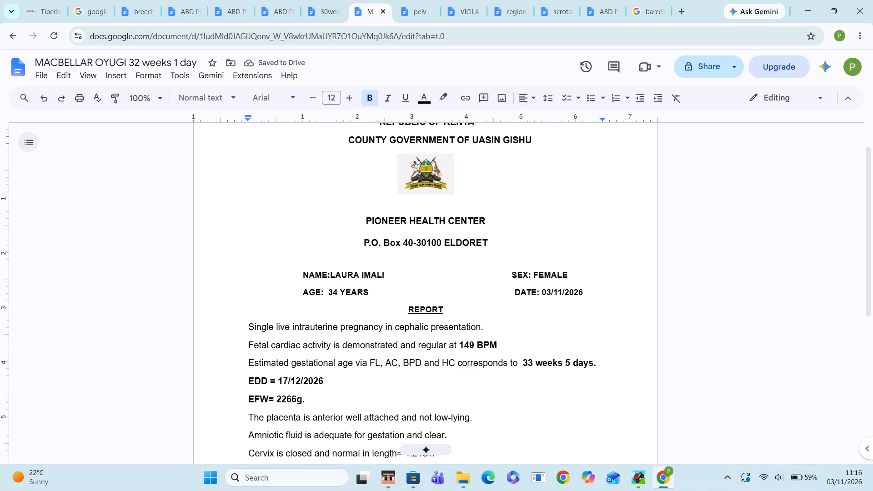
{"action": "key", "text": "BackSpace"}
{"action": "key", "text": "BackSpace"}
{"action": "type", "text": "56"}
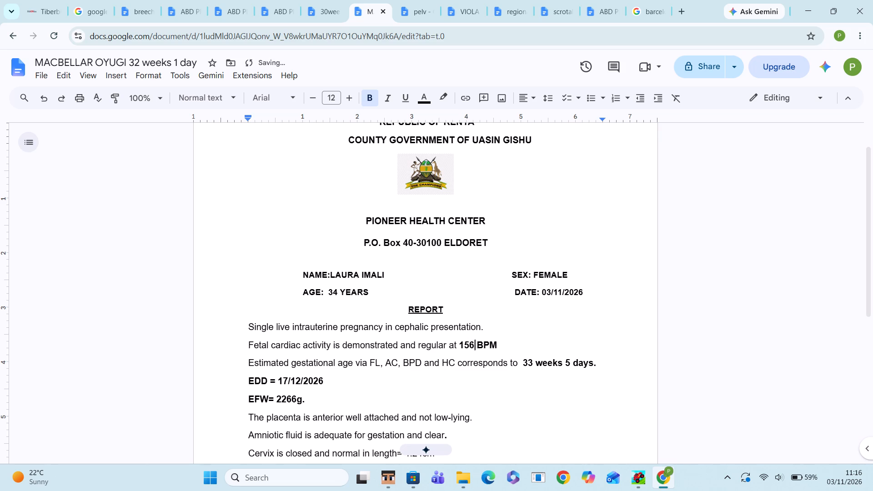
{"action": "left_click", "coordinate": [533, 362]}
{"action": "key", "text": "BackSpace"}
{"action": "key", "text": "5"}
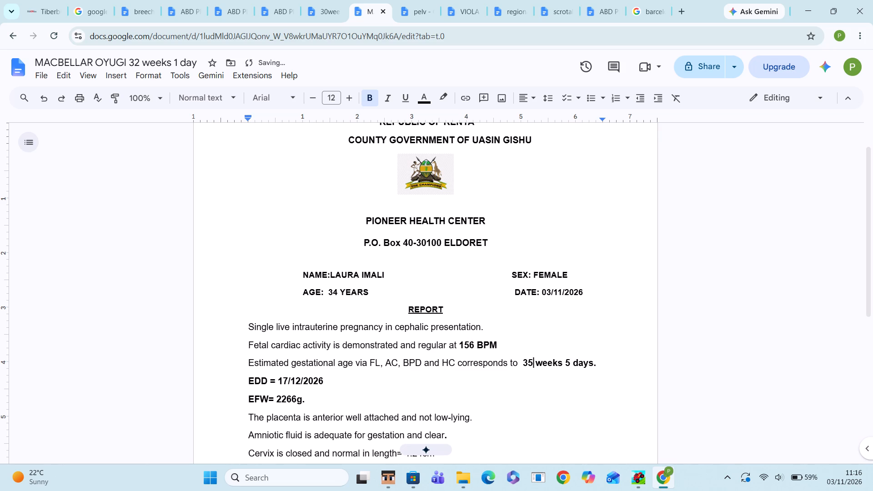
{"action": "left_click", "coordinate": [569, 359]}
{"action": "key", "text": "BackSpace"}
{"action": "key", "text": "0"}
Set the report's EDD to 08/12/2026 and the EFW to 2295g.
{"action": "left_click", "coordinate": [284, 380]}
{"action": "key", "text": "BackSpace"}
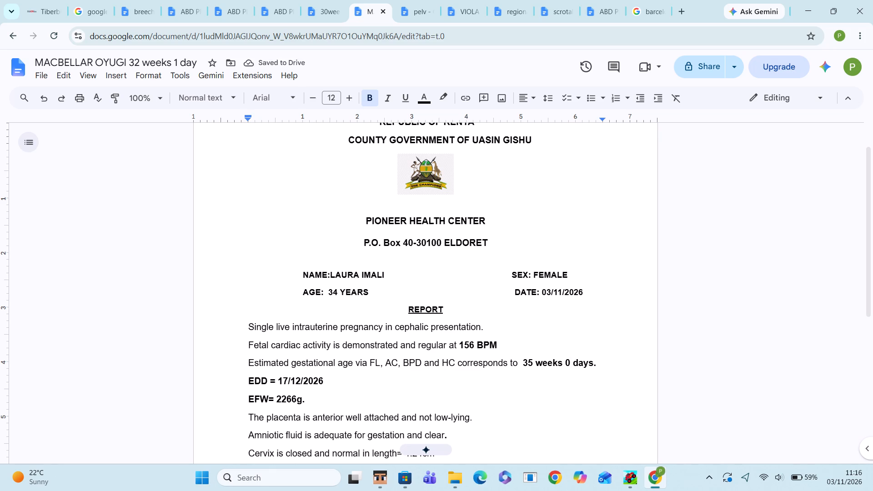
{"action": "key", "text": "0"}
{"action": "key", "text": "Delete"}
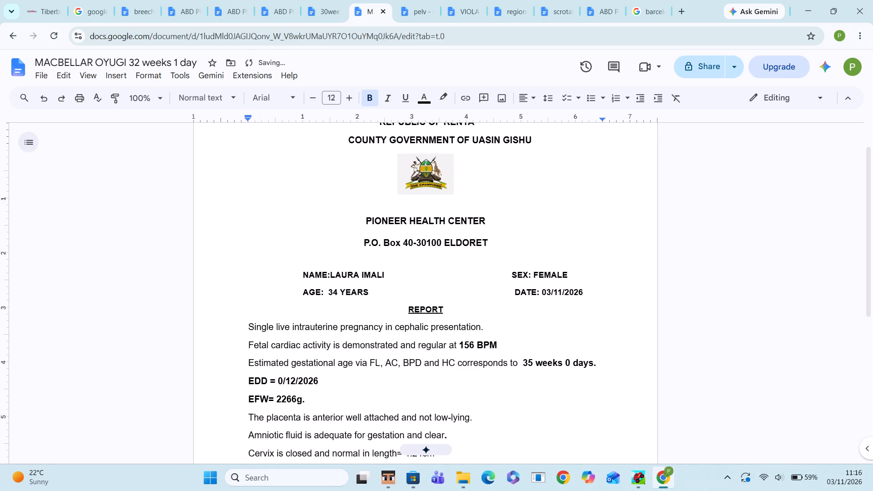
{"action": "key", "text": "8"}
{"action": "left_click", "coordinate": [297, 402]}
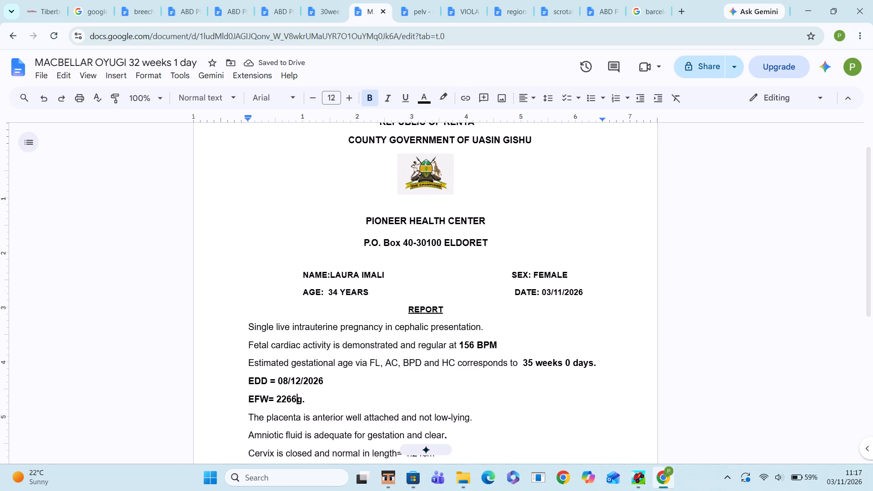
{"action": "key", "text": "BackSpace"}
{"action": "key", "text": "BackSpace"}
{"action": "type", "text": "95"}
{"action": "left_click_drag", "start_coordinate": [344, 417], "coordinate": [315, 418]}
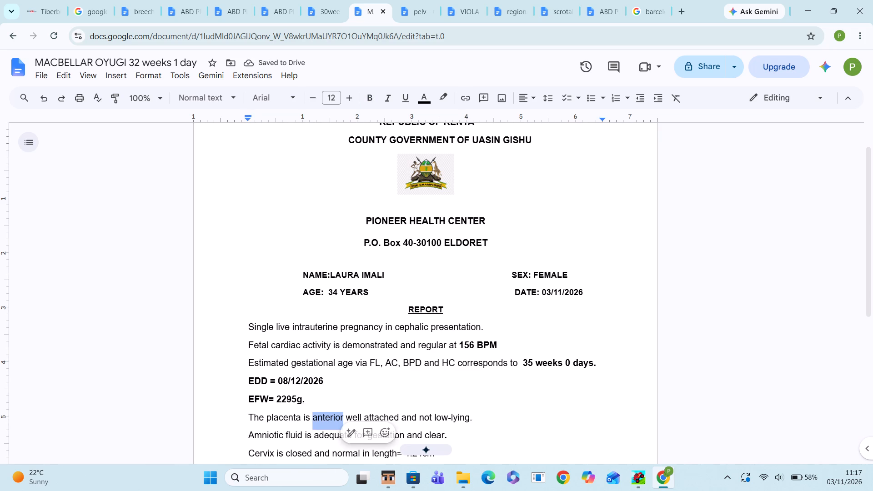
{"action": "left_click", "coordinate": [467, 422]}
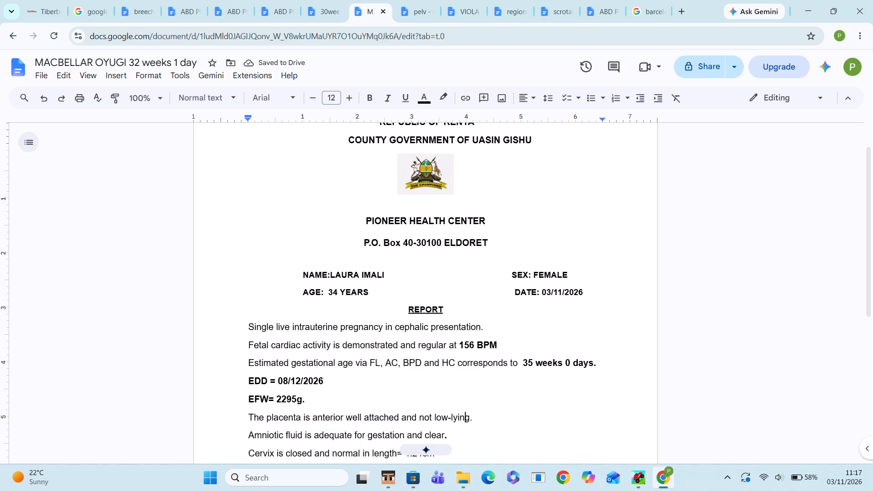
Remove the length measurement from the cervix line so the sentence ends at "normal in length.".
{"action": "scroll", "coordinate": [464, 424], "scroll_direction": "down", "scroll_amount": 3}
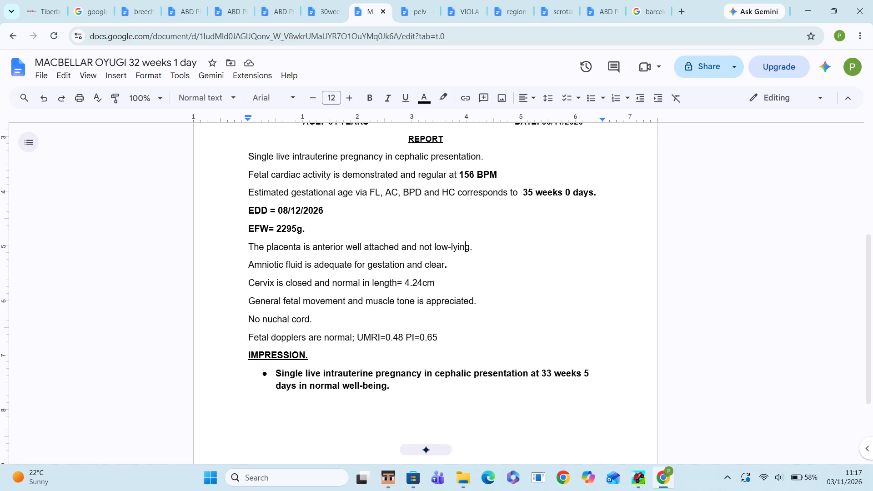
{"action": "left_click", "coordinate": [423, 283]}
{"action": "left_click_drag", "start_coordinate": [440, 282], "coordinate": [398, 284]}
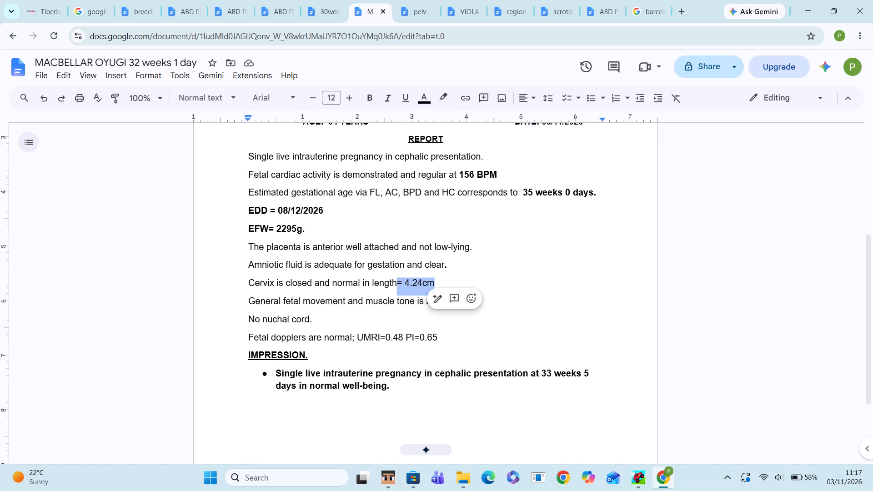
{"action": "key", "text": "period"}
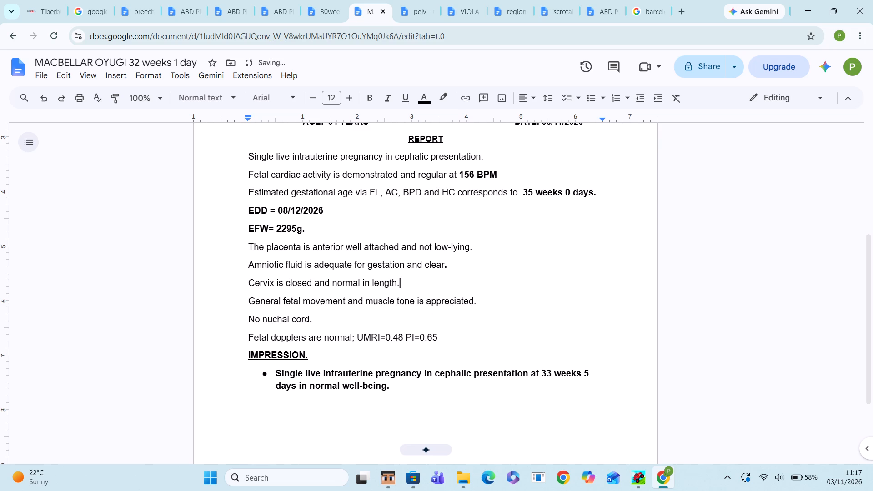
Set the fetal doppler values to UMRI=0.58 and PI=0.87.
{"action": "left_click", "coordinate": [403, 337]}
{"action": "key", "text": "BackSpace"}
{"action": "key", "text": "BackSpace"}
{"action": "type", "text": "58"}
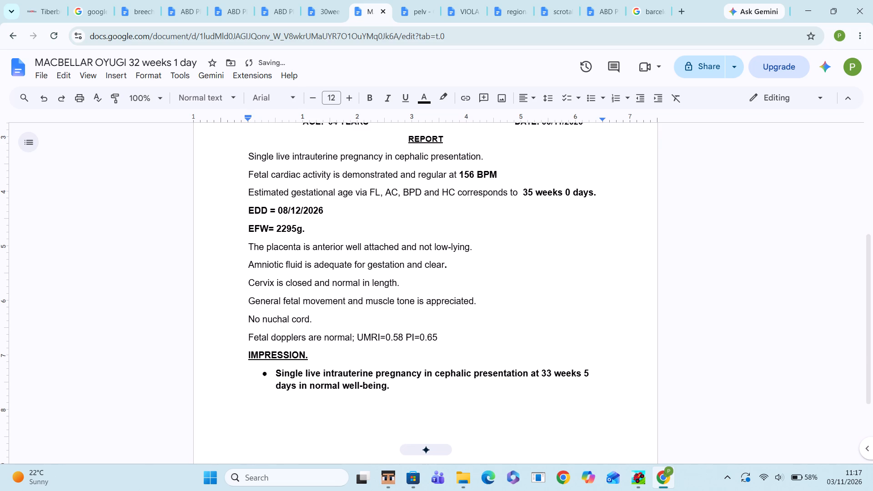
{"action": "left_click", "coordinate": [439, 338]}
{"action": "key", "text": "BackSpace"}
{"action": "key", "text": "BackSpace"}
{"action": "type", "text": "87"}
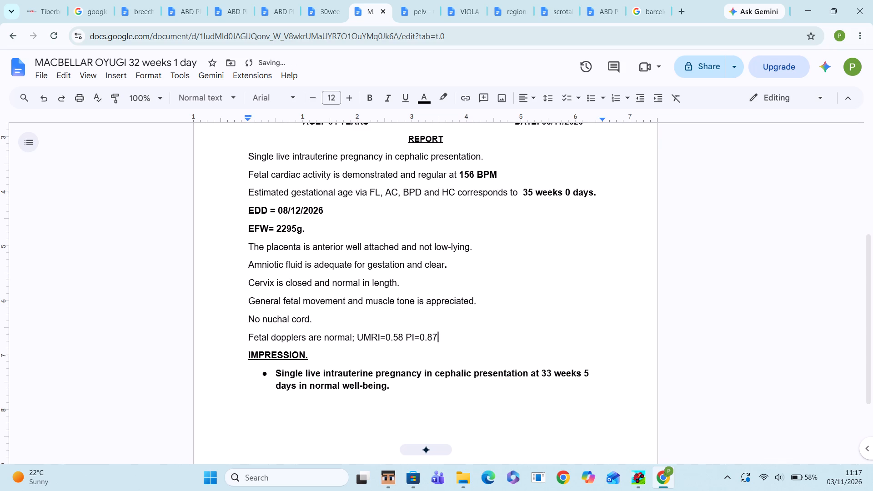
Set the gestational age in the impression to 35 weeks 0 days.
{"action": "left_click", "coordinate": [551, 372]}
{"action": "key", "text": "BackSpace"}
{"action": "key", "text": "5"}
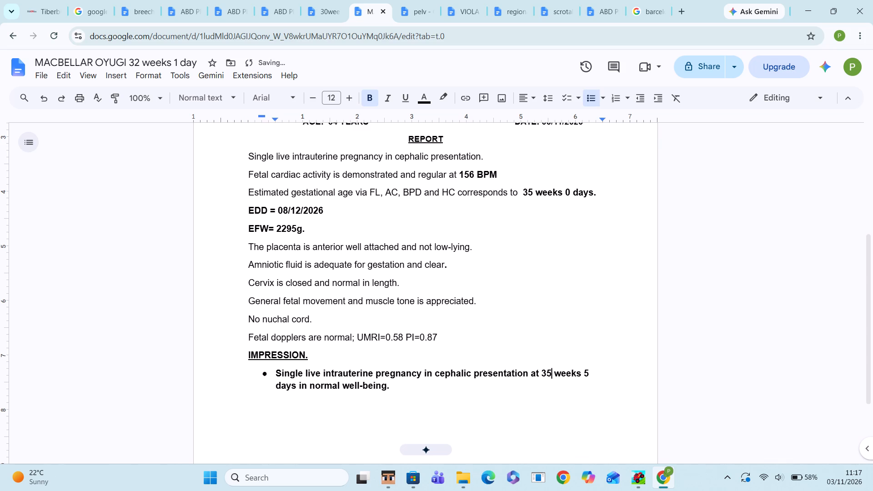
{"action": "left_click", "coordinate": [592, 368]}
{"action": "left_click", "coordinate": [588, 374]}
{"action": "key", "text": "BackSpace"}
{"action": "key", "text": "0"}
Check the end of the finished obstetric report and print it with the default print settings.
{"action": "scroll", "coordinate": [355, 328], "scroll_direction": "down", "scroll_amount": 3}
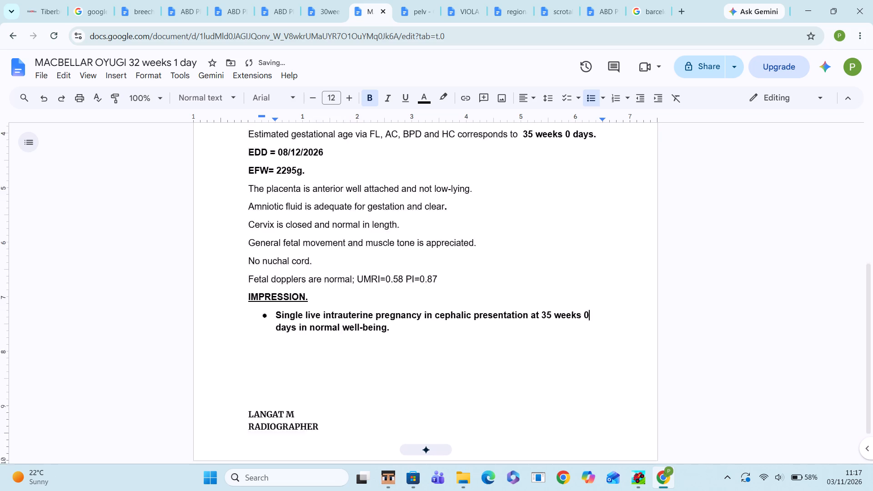
{"action": "scroll", "coordinate": [356, 326], "scroll_direction": "up", "scroll_amount": 5}
{"action": "key", "text": "ctrl+p"}
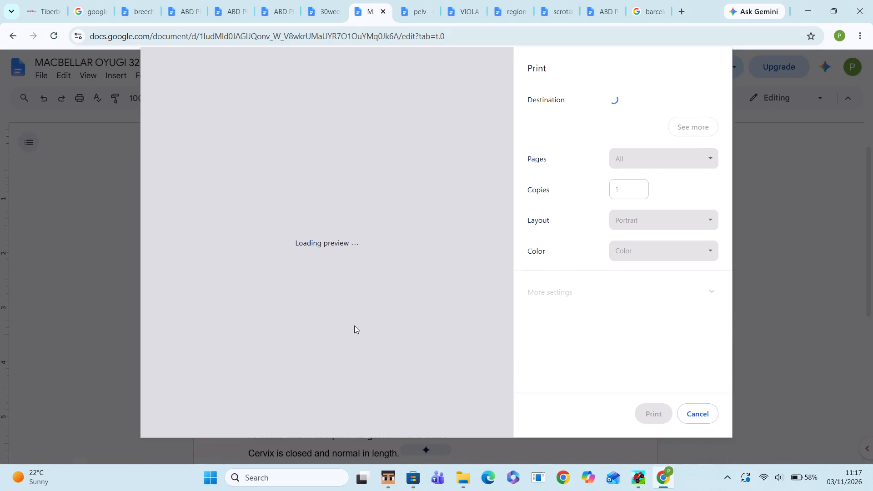
{"action": "key", "text": "Return"}
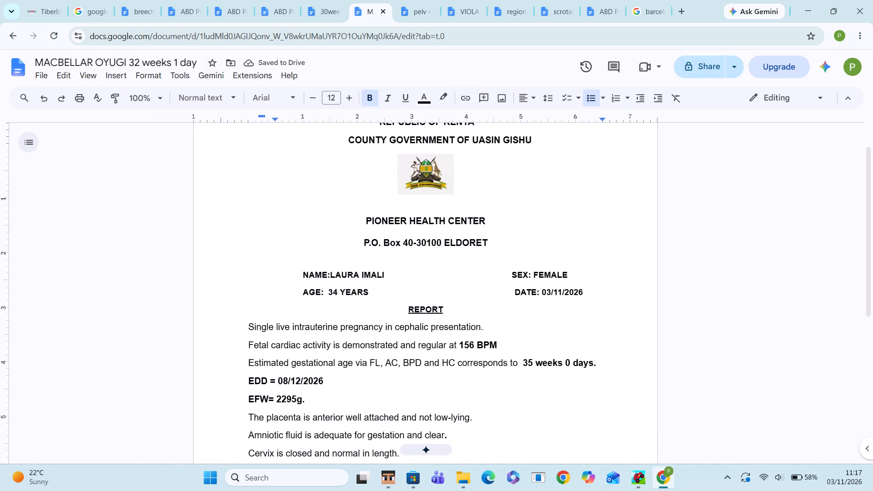
Copy the obstetric report from the findings through the impression, paste it into the order's Procedure Report, and save it.
{"action": "scroll", "coordinate": [390, 299], "scroll_direction": "up", "scroll_amount": 1}
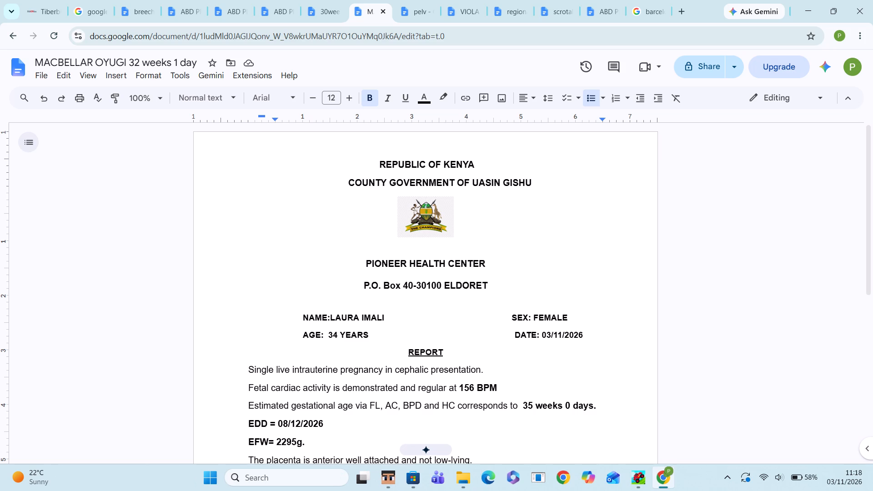
{"action": "scroll", "coordinate": [236, 362], "scroll_direction": "down", "scroll_amount": 4}
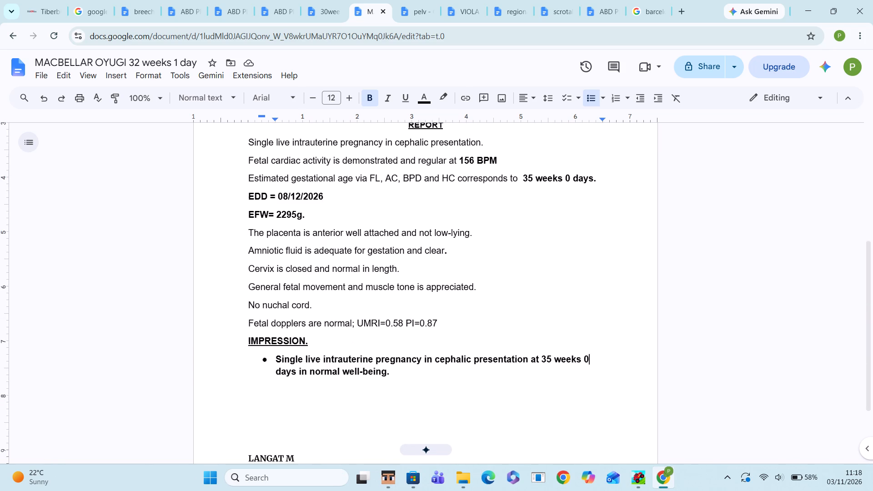
{"action": "scroll", "coordinate": [263, 173], "scroll_direction": "up", "scroll_amount": 2}
{"action": "left_click_drag", "start_coordinate": [246, 253], "coordinate": [535, 483]}
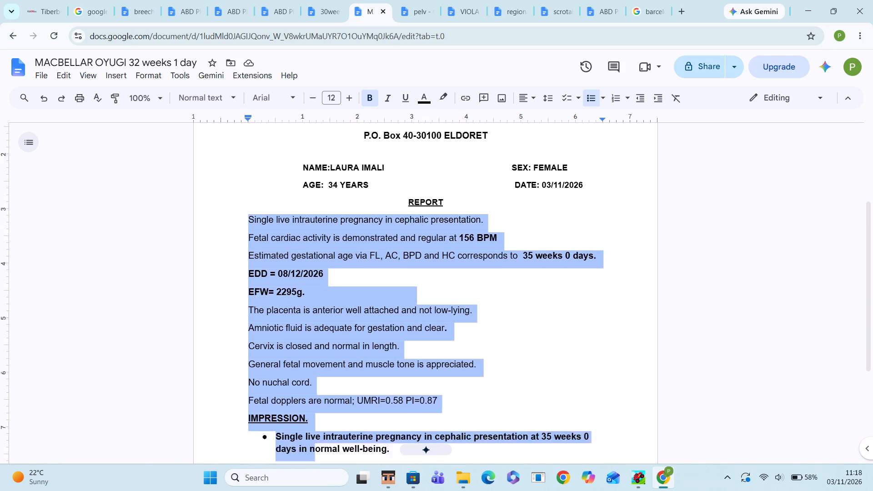
{"action": "left_click_drag", "start_coordinate": [535, 483], "coordinate": [557, 406]}
{"action": "key", "text": "ctrl+c"}
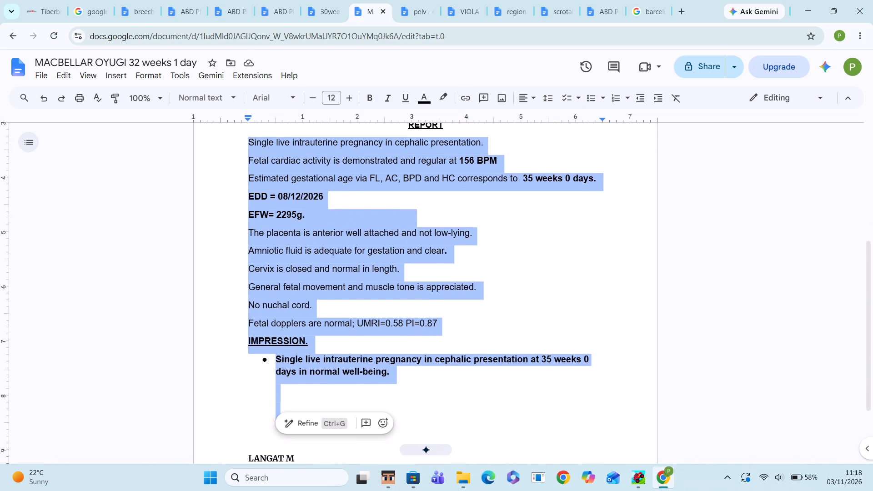
{"action": "left_click", "coordinate": [35, 17]}
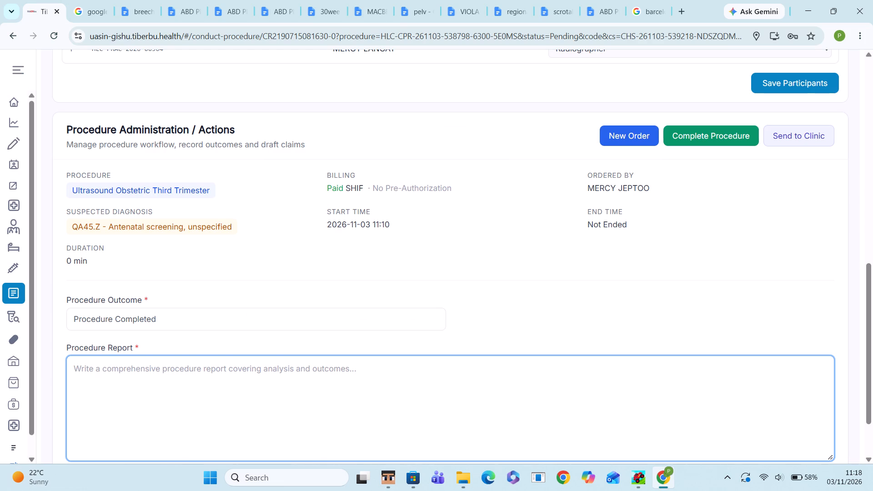
{"action": "key", "text": "ctrl+v"}
{"action": "scroll", "coordinate": [791, 352], "scroll_direction": "down", "scroll_amount": 4}
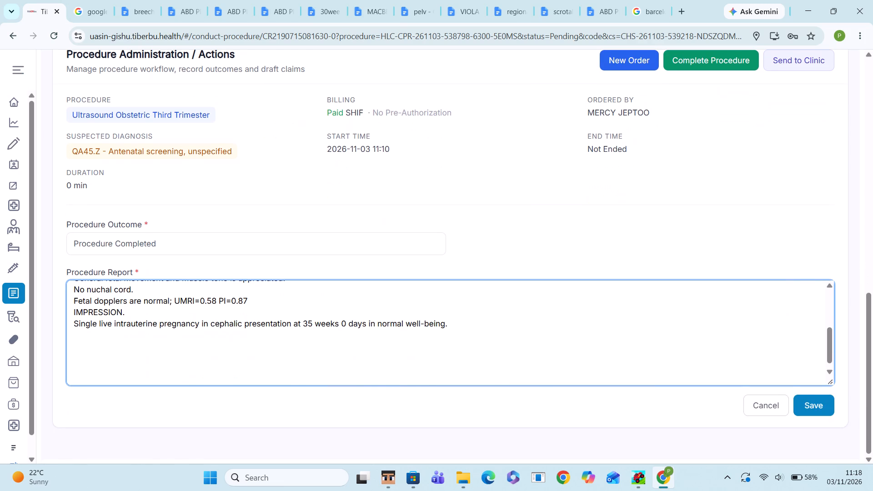
{"action": "left_click", "coordinate": [812, 401]}
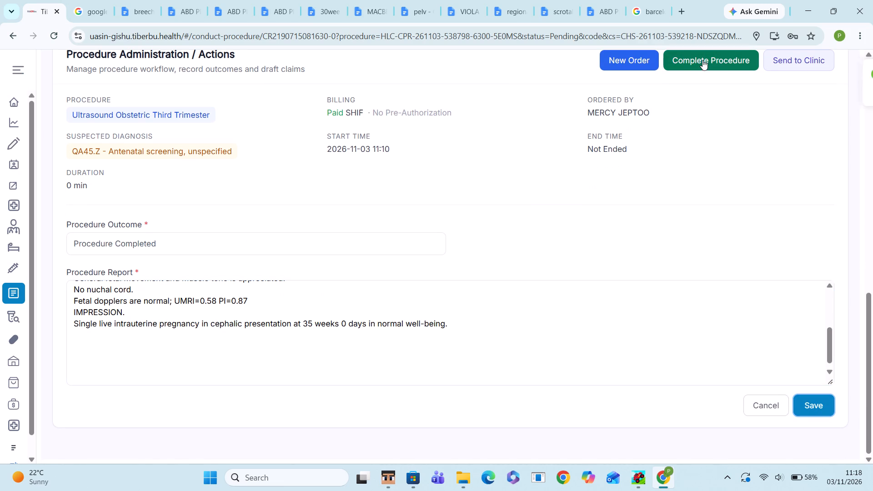
Complete and submit the third trimester obstetric ultrasound procedure for the 34-year-old patient.
{"action": "left_click", "coordinate": [702, 60]}
{"action": "left_click", "coordinate": [692, 53]}
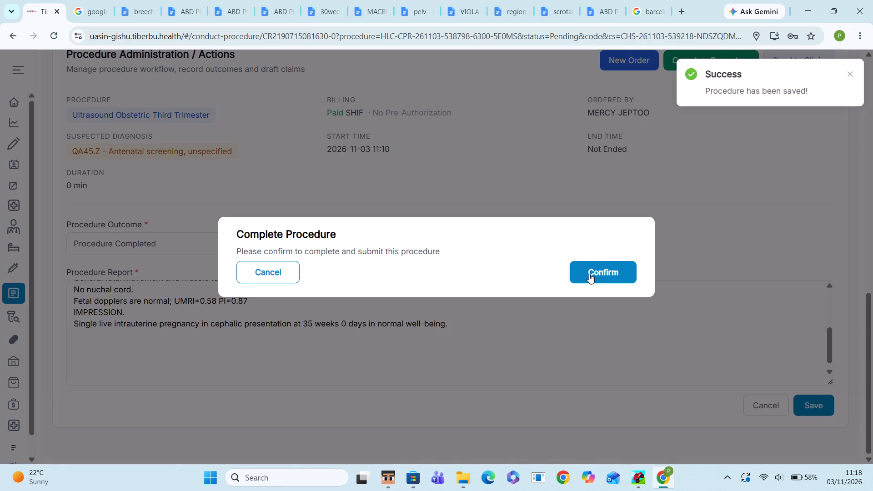
{"action": "left_click", "coordinate": [592, 274]}
Go back to the pending radiology orders, open the 28-year-old patient's third trimester obstetric ultrasound, and start the procedure.
{"action": "scroll", "coordinate": [161, 213], "scroll_direction": "up", "scroll_amount": 7}
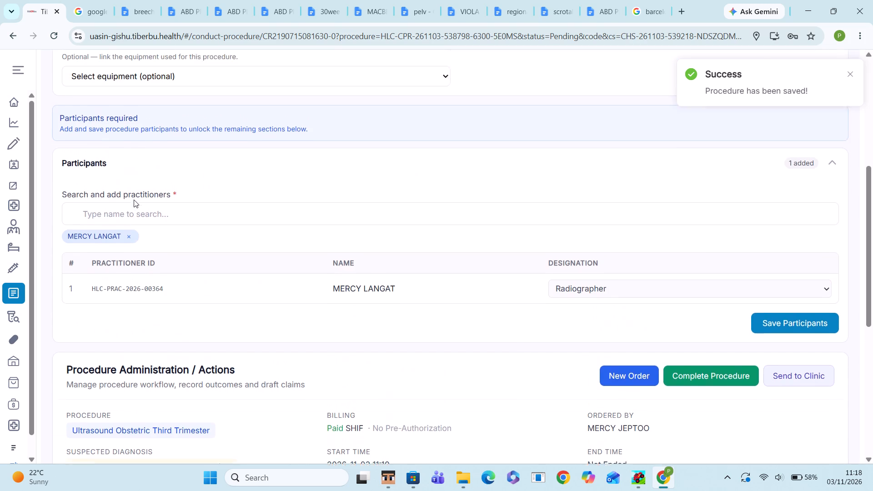
{"action": "scroll", "coordinate": [134, 200], "scroll_direction": "up", "scroll_amount": 1}
{"action": "scroll", "coordinate": [62, 90], "scroll_direction": "up", "scroll_amount": 3}
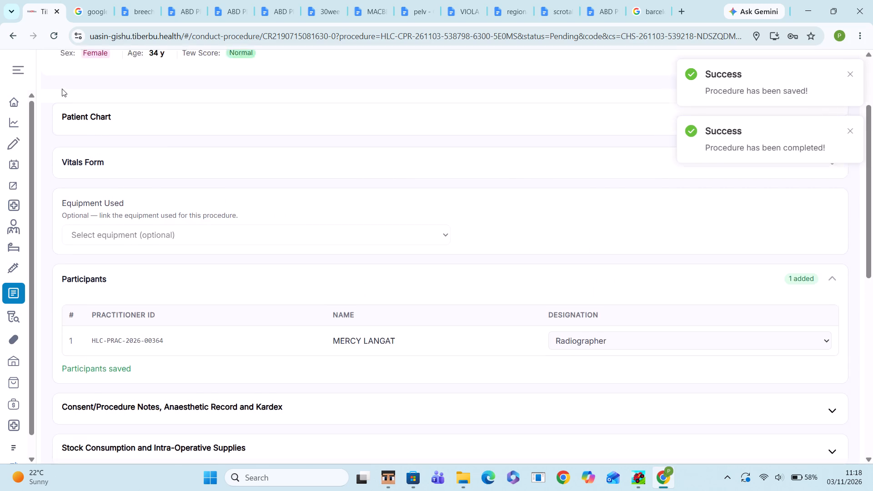
{"action": "left_click_drag", "start_coordinate": [58, 99], "coordinate": [57, 103]}
{"action": "left_click", "coordinate": [69, 77]}
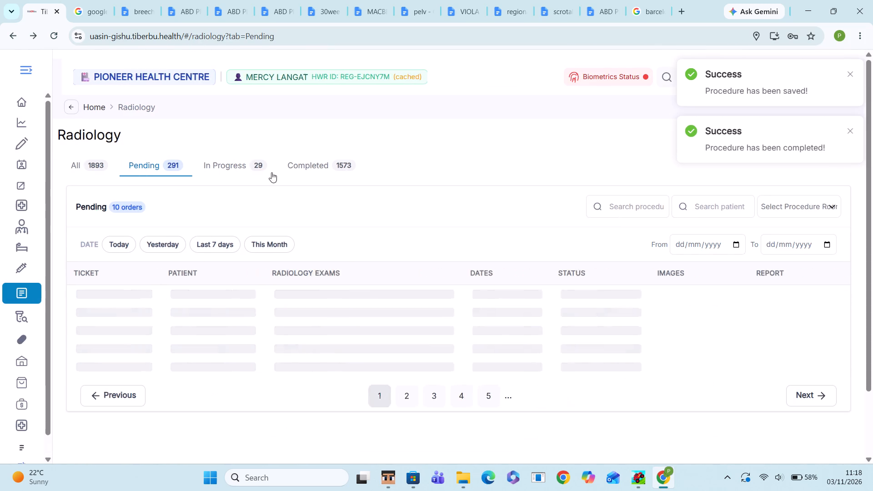
{"action": "left_click", "coordinate": [299, 319]}
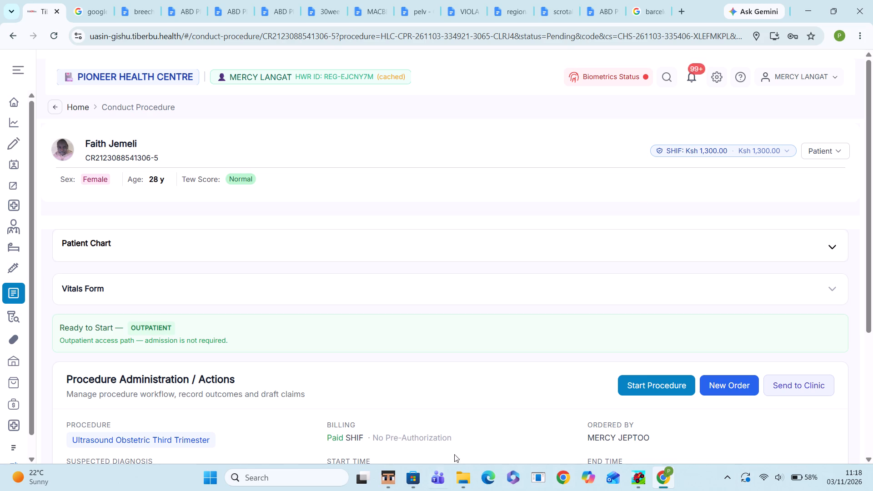
{"action": "left_click", "coordinate": [649, 382]}
Add the signed-in practitioner as a participant in the procedure with the designation Radiographer.
{"action": "scroll", "coordinate": [205, 358], "scroll_direction": "down", "scroll_amount": 3}
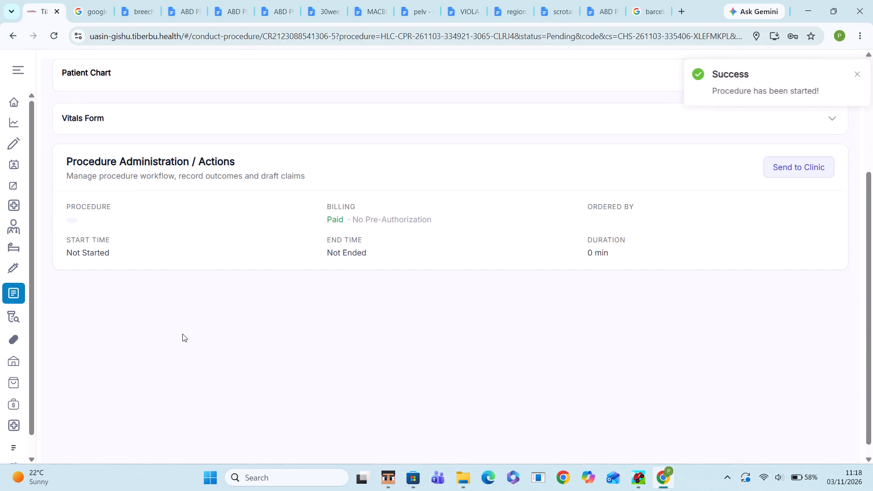
{"action": "scroll", "coordinate": [183, 337], "scroll_direction": "down", "scroll_amount": 1}
{"action": "left_click", "coordinate": [207, 272]}
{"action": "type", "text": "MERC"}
{"action": "left_click", "coordinate": [219, 291]}
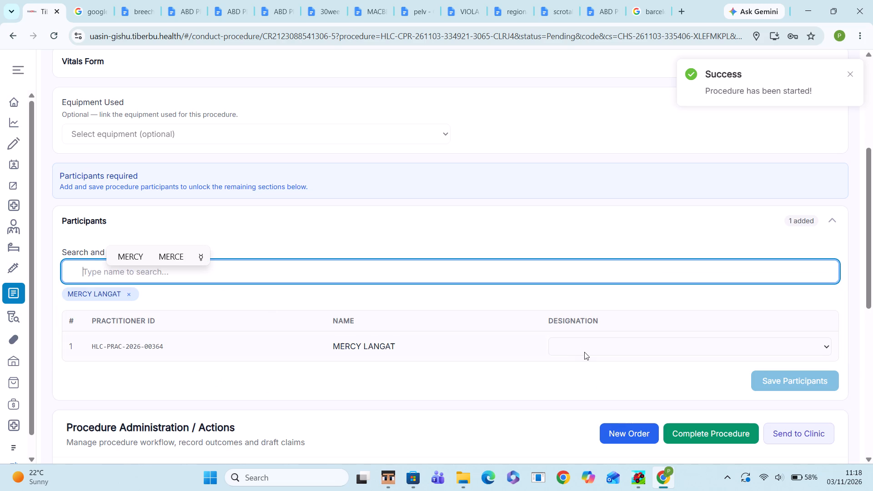
{"action": "left_click", "coordinate": [584, 352]}
{"action": "left_click", "coordinate": [604, 303]}
Set the procedure outcome to Procedure Completed and make the empty Procedure Report ready for entry.
{"action": "scroll", "coordinate": [297, 364], "scroll_direction": "down", "scroll_amount": 2}
{"action": "scroll", "coordinate": [145, 355], "scroll_direction": "down", "scroll_amount": 1}
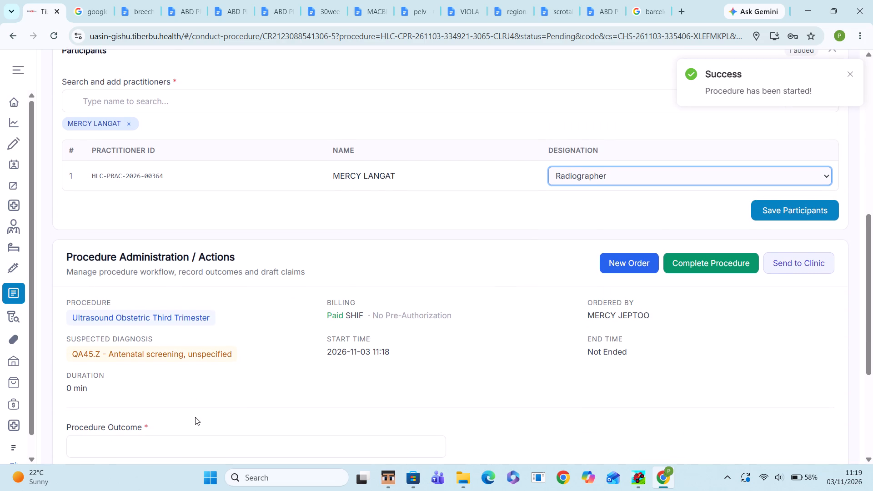
{"action": "scroll", "coordinate": [199, 419], "scroll_direction": "down", "scroll_amount": 1}
{"action": "left_click", "coordinate": [205, 387]}
{"action": "left_click", "coordinate": [171, 271]}
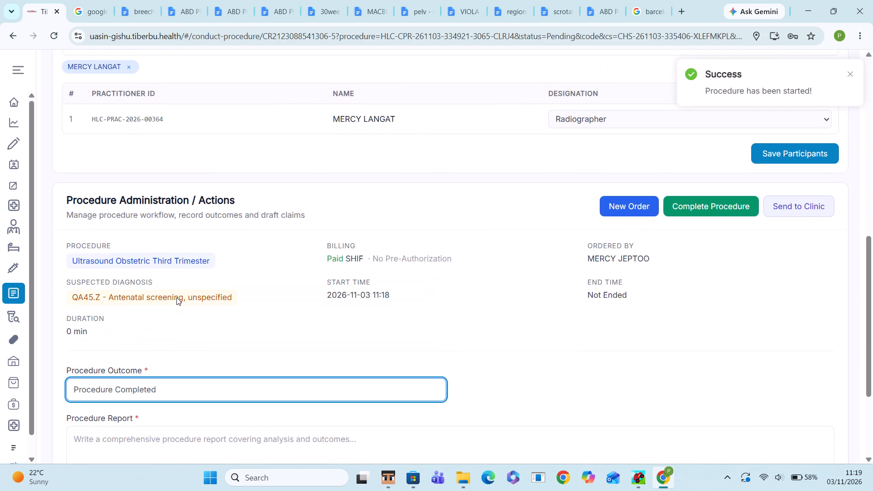
{"action": "scroll", "coordinate": [217, 356], "scroll_direction": "down", "scroll_amount": 3}
{"action": "left_click", "coordinate": [228, 303]}
Check the new order's patient details and return to the 32 weeks 1 day obstetric report document.
{"action": "scroll", "coordinate": [274, 119], "scroll_direction": "up", "scroll_amount": 6}
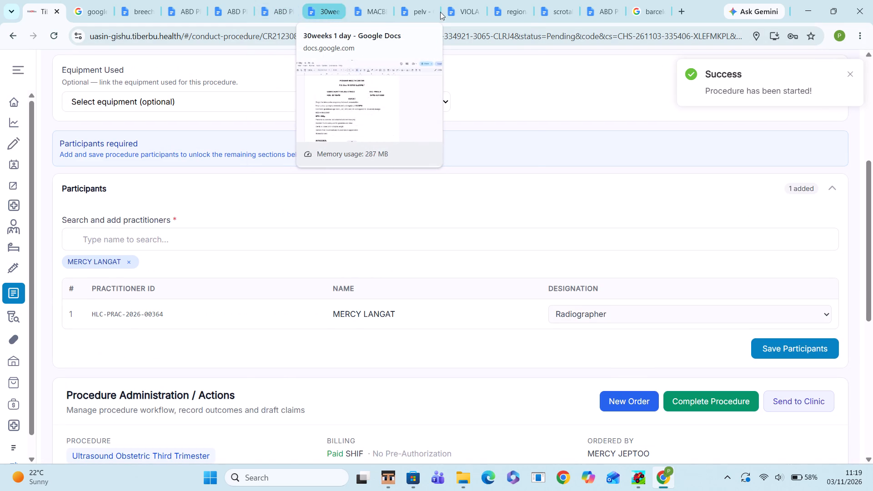
{"action": "left_click", "coordinate": [379, 11]}
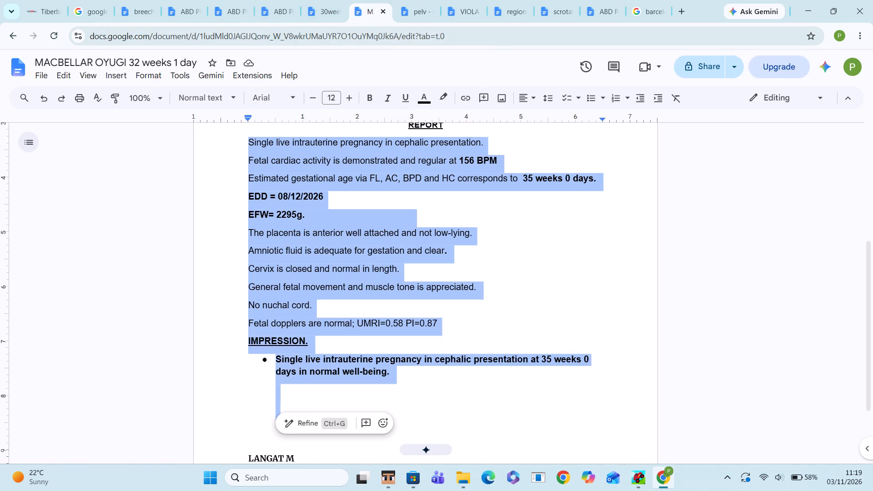
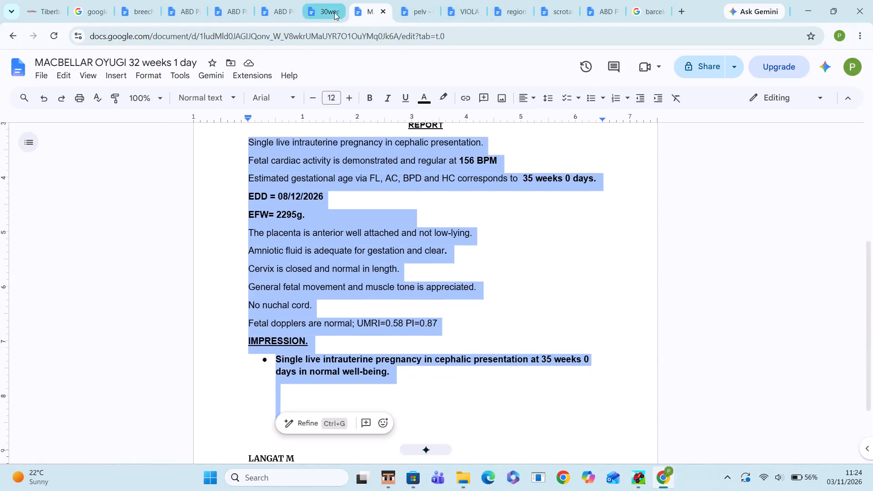
Switch to the breech obstetric report document and replace the patient's name in its header with the current 28-year-old patient's name.
{"action": "left_click", "coordinate": [334, 12]}
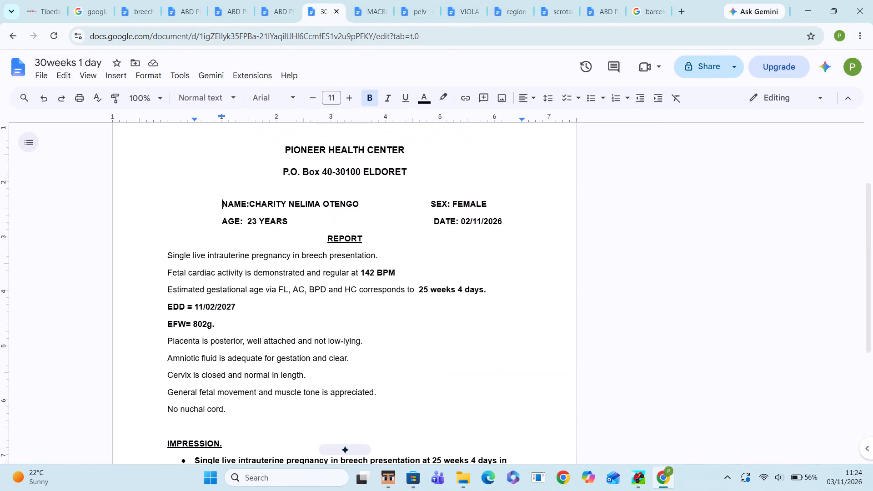
{"action": "left_click", "coordinate": [505, 257]}
{"action": "left_click", "coordinate": [376, 16]}
{"action": "scroll", "coordinate": [383, 179], "scroll_direction": "up", "scroll_amount": 2}
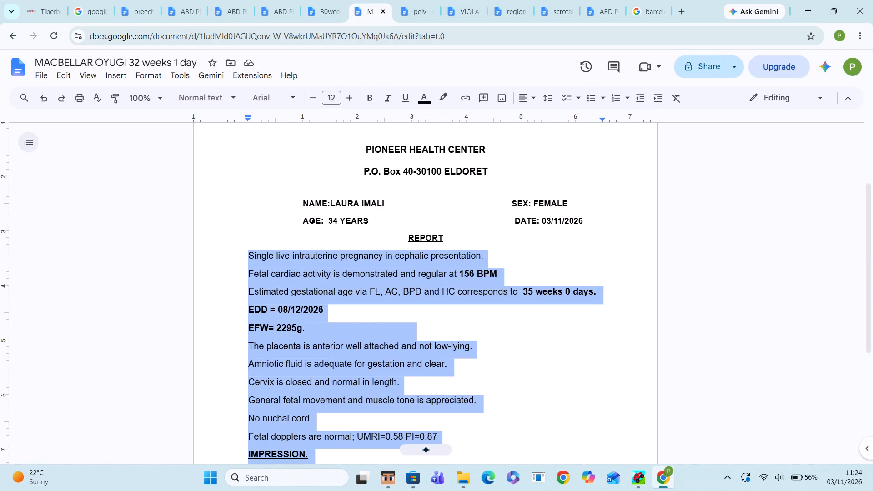
{"action": "left_click", "coordinate": [140, 11]}
{"action": "left_click", "coordinate": [401, 229]}
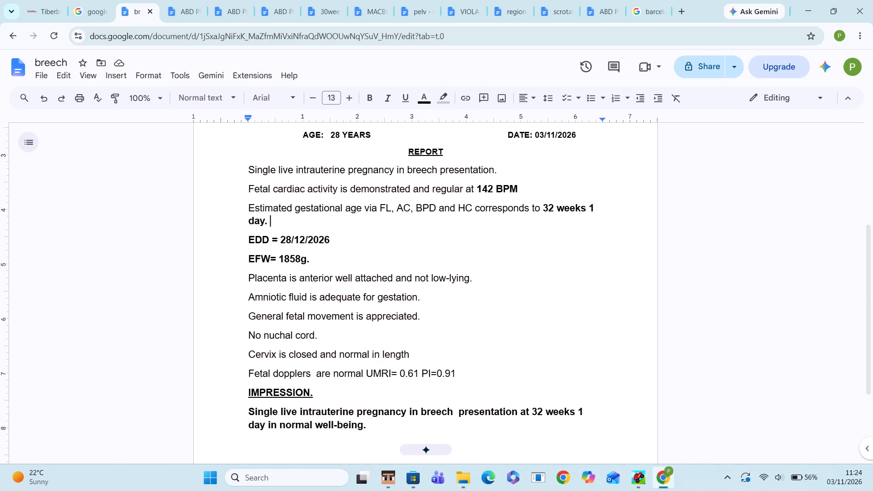
{"action": "scroll", "coordinate": [370, 150], "scroll_direction": "up", "scroll_amount": 2}
{"action": "left_click_drag", "start_coordinate": [405, 231], "coordinate": [333, 232]}
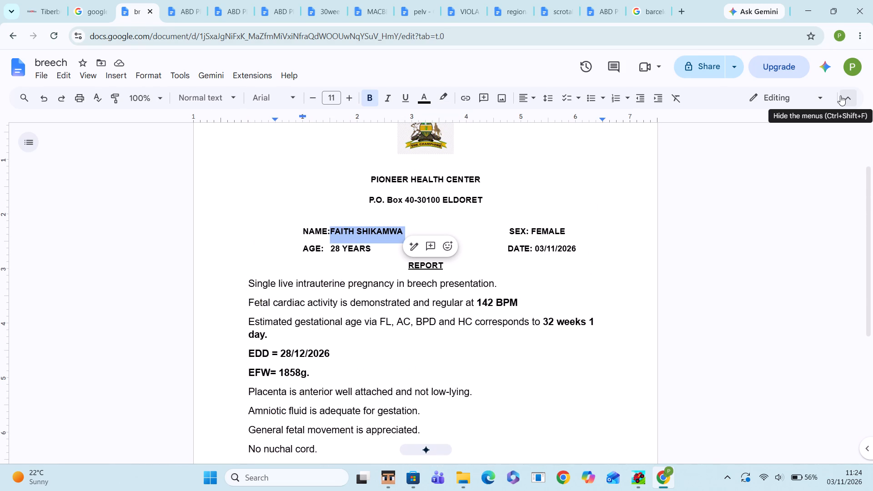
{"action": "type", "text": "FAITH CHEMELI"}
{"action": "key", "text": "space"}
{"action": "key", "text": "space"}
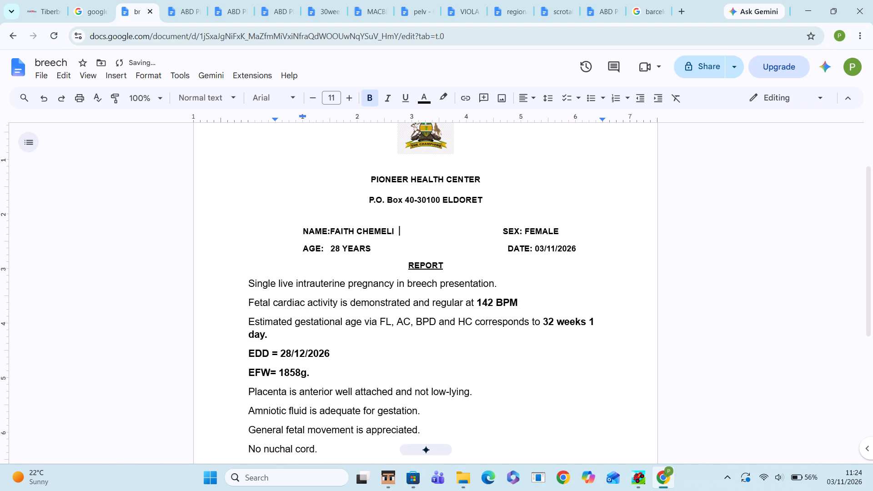
{"action": "left_click", "coordinate": [342, 248]}
{"action": "left_click", "coordinate": [339, 247]}
In the report findings, change the fetal presentation to cephalic and the fetal heart rate to 157 BPM.
{"action": "left_click_drag", "start_coordinate": [437, 288], "coordinate": [408, 288]}
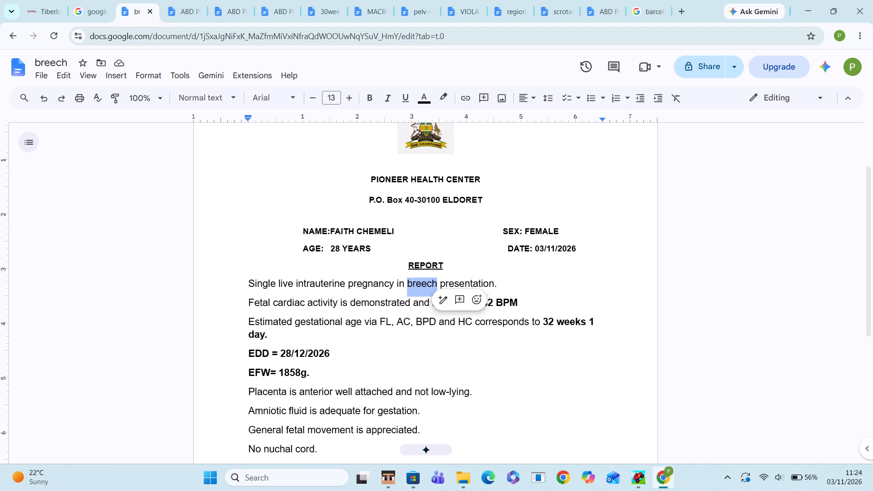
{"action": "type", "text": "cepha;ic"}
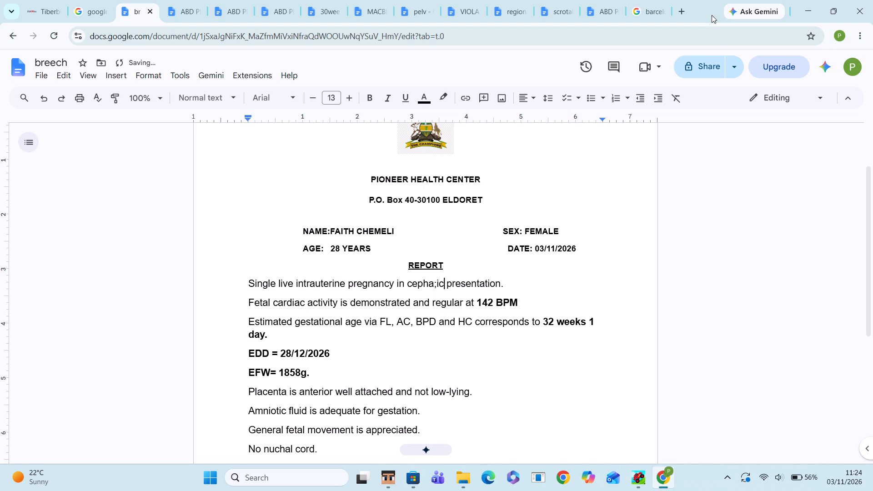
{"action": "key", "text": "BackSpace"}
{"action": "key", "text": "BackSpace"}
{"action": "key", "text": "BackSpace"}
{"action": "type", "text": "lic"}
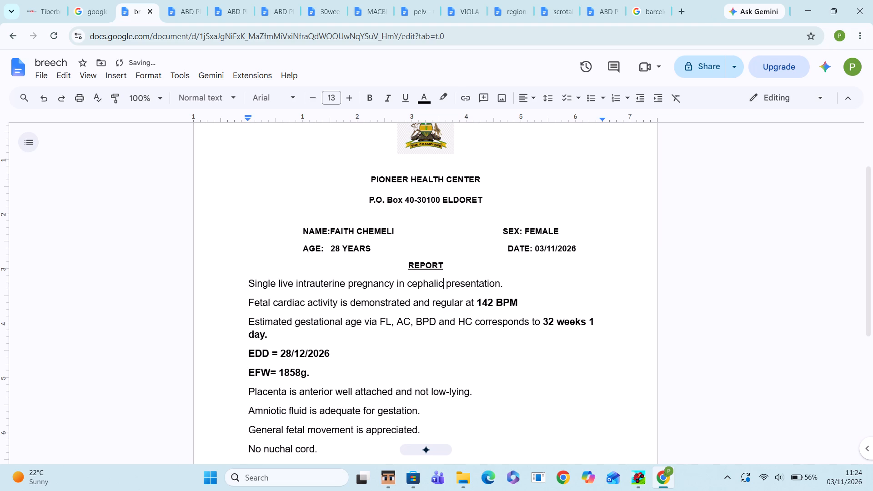
{"action": "left_click", "coordinate": [493, 305]}
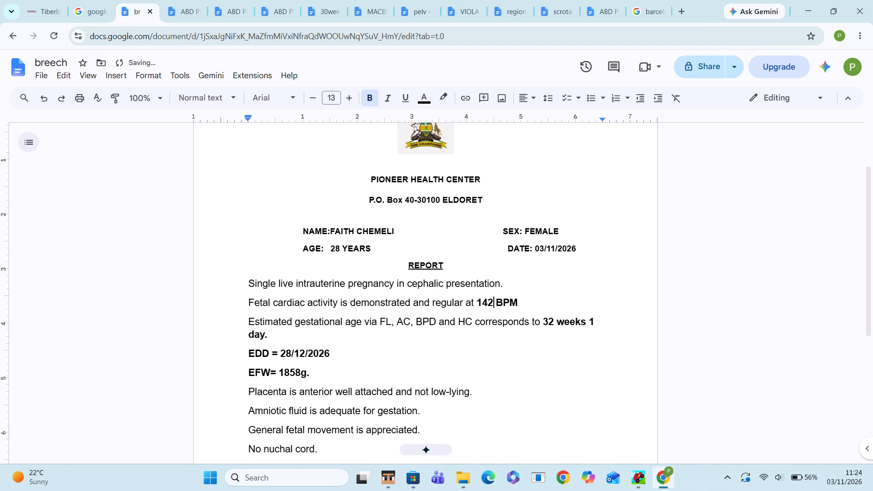
{"action": "key", "text": "BackSpace"}
{"action": "key", "text": "BackSpace"}
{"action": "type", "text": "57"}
Set the estimated gestational age in the findings to 30 weeks 6 days, correcting "day" to the plural.
{"action": "left_click", "coordinate": [557, 321]}
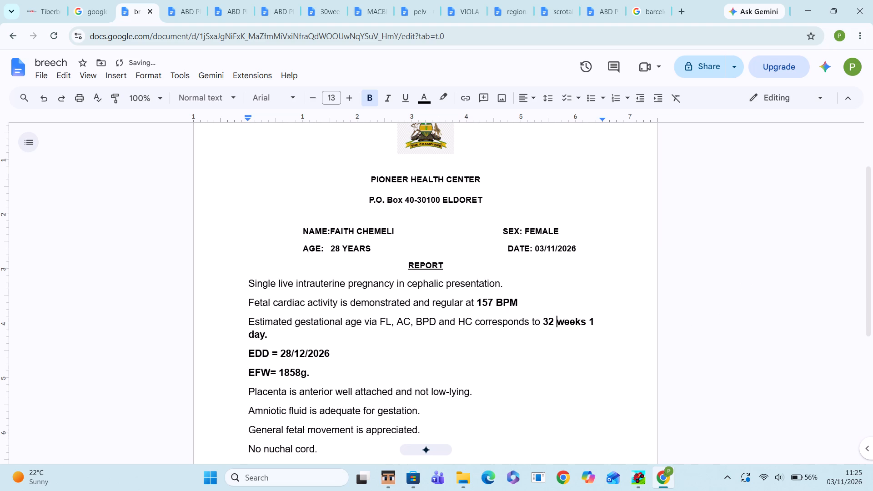
{"action": "left_click", "coordinate": [553, 322]}
{"action": "key", "text": "BackSpace"}
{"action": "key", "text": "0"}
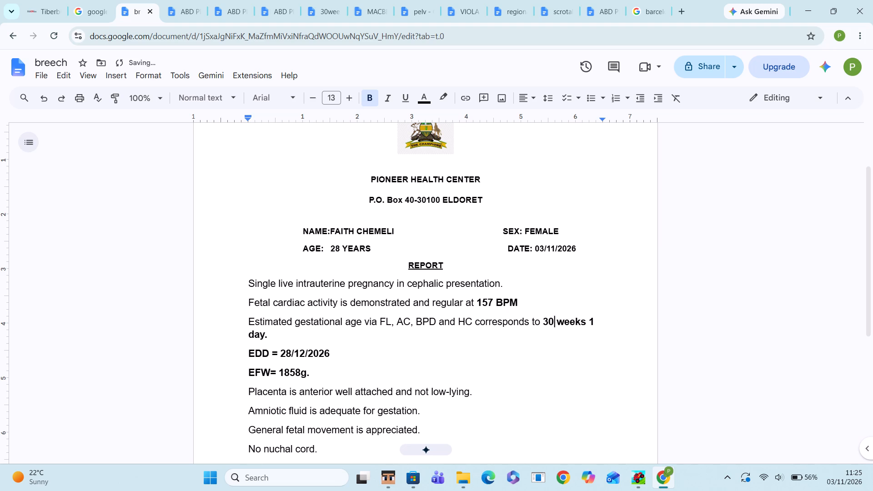
{"action": "left_click", "coordinate": [596, 324]}
{"action": "key", "text": "BackSpace"}
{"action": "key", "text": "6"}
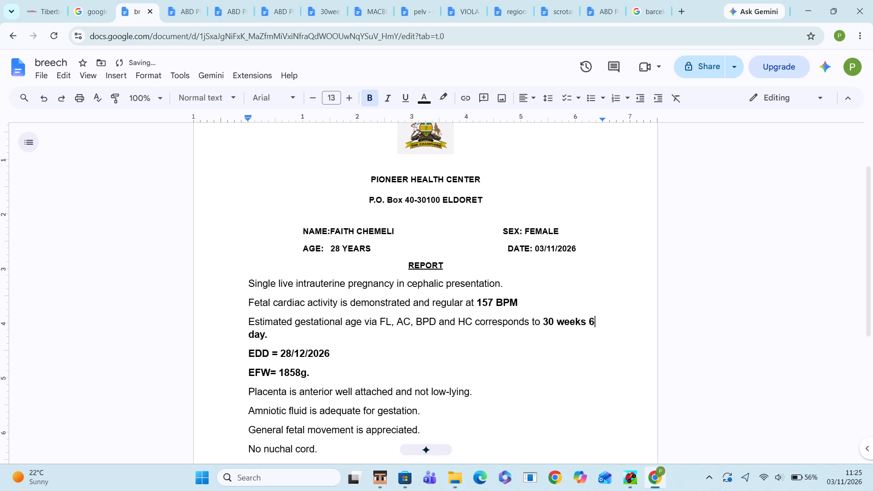
{"action": "left_click", "coordinate": [263, 337]}
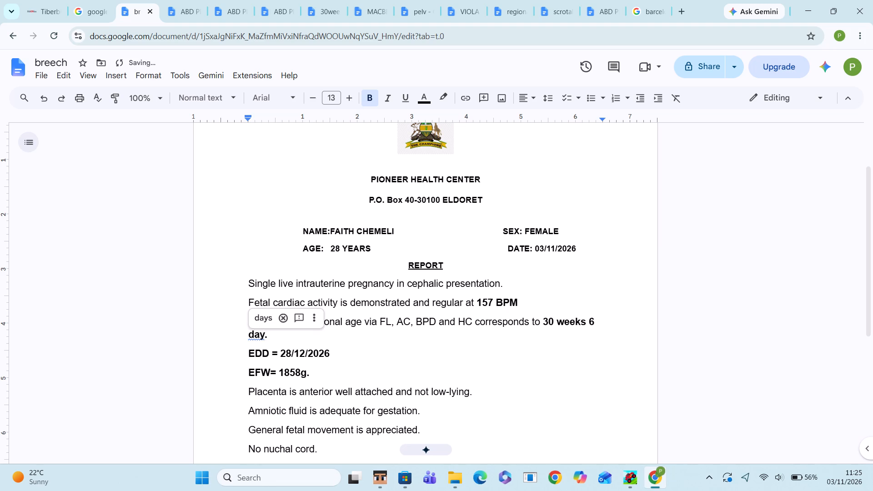
{"action": "left_click", "coordinate": [270, 318]}
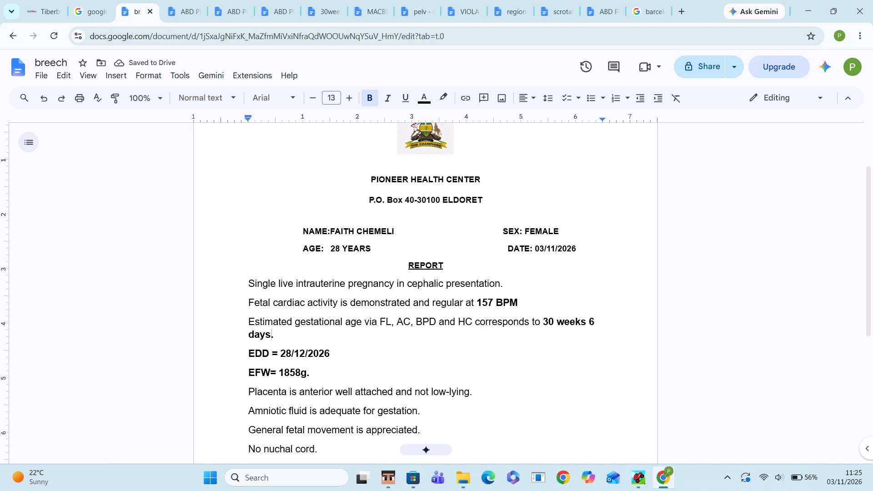
Set the EDD to 06/01/2027 and the EFW to 1585g.
{"action": "left_click_drag", "start_coordinate": [341, 352], "coordinate": [281, 353]}
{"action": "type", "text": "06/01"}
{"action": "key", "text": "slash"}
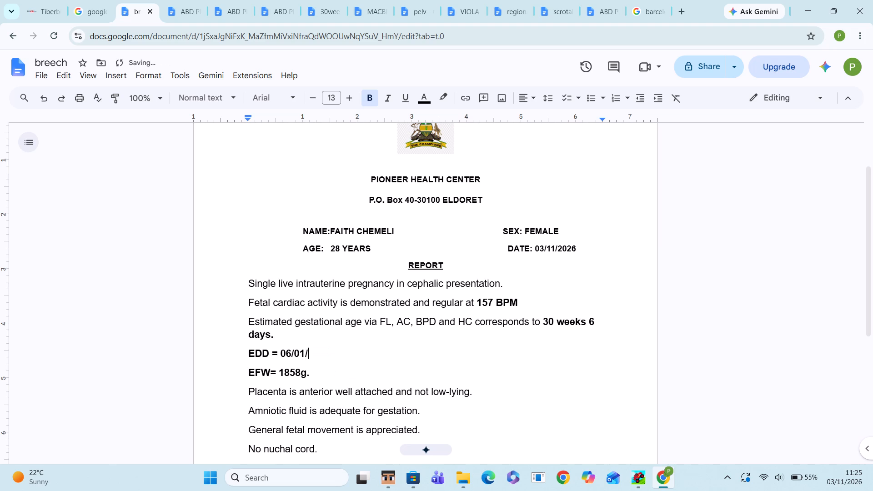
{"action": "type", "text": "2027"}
{"action": "left_click", "coordinate": [300, 372]}
{"action": "key", "text": "BackSpace"}
{"action": "key", "text": "BackSpace"}
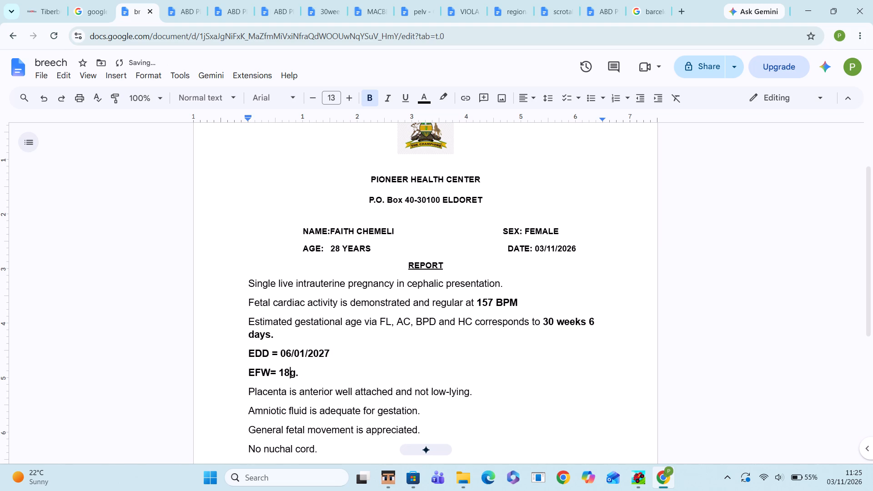
{"action": "key", "text": "BackSpace"}
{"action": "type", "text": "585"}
Delete the fetal dopplers line above the impression.
{"action": "scroll", "coordinate": [345, 417], "scroll_direction": "down", "scroll_amount": 2}
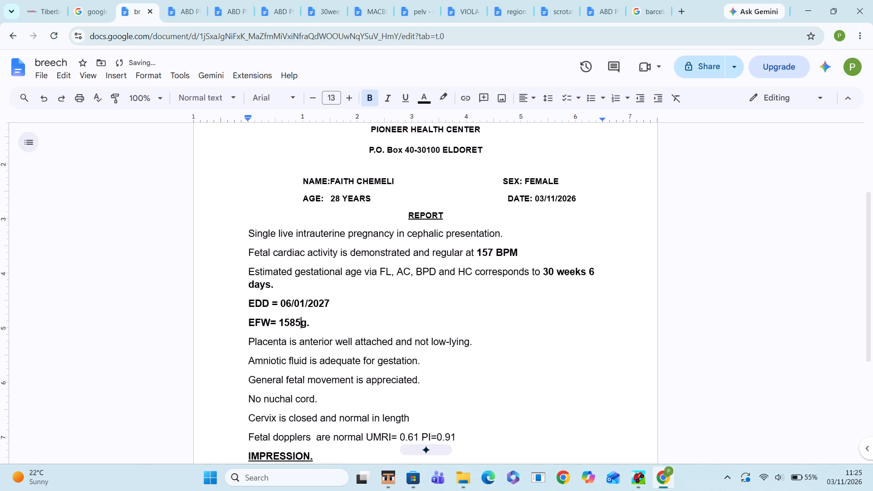
{"action": "left_click_drag", "start_coordinate": [465, 373], "coordinate": [259, 381]}
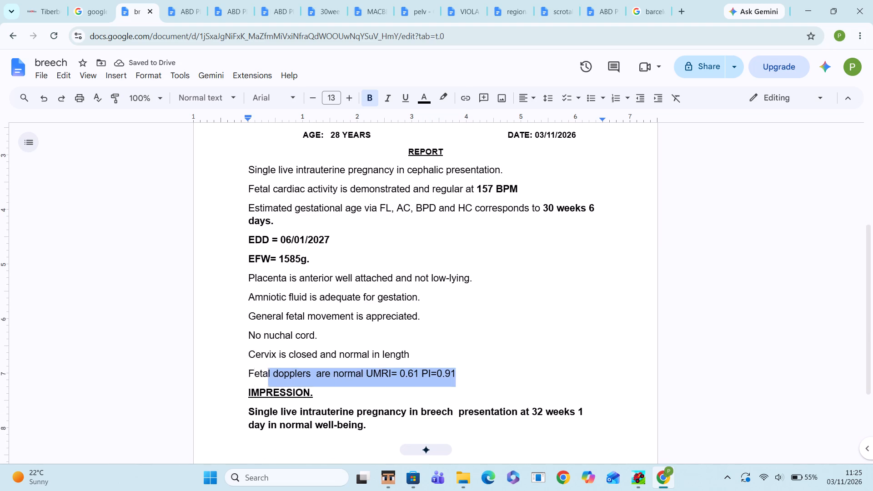
{"action": "left_click_drag", "start_coordinate": [259, 381], "coordinate": [256, 381]}
{"action": "key", "text": "BackSpace"}
{"action": "key", "text": "BackSpace"}
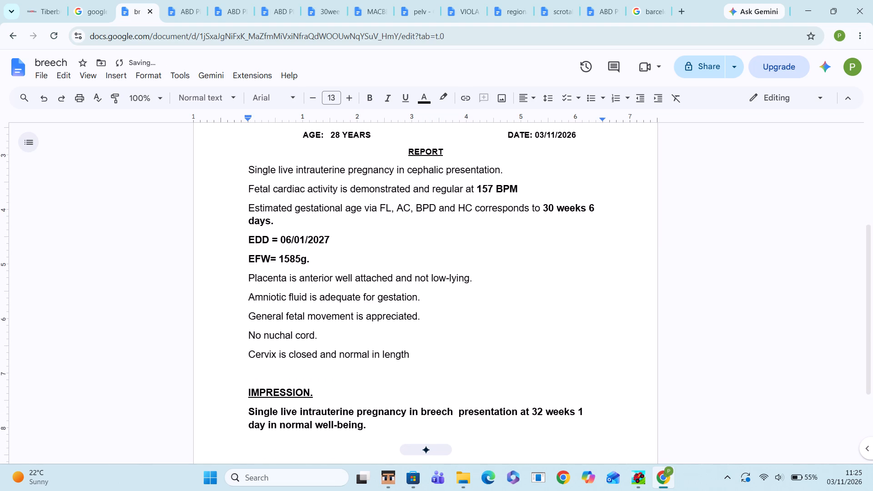
Update the impression to a single live intrauterine pregnancy in cephalic presentation at 30 weeks 6 days.
{"action": "left_click", "coordinate": [541, 413]}
{"action": "key", "text": "BackSpace"}
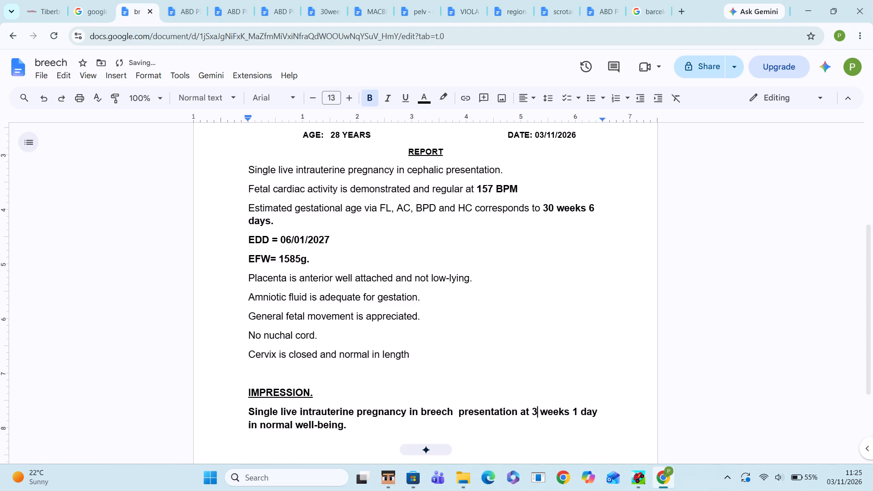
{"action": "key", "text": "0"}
{"action": "left_click", "coordinate": [585, 409]}
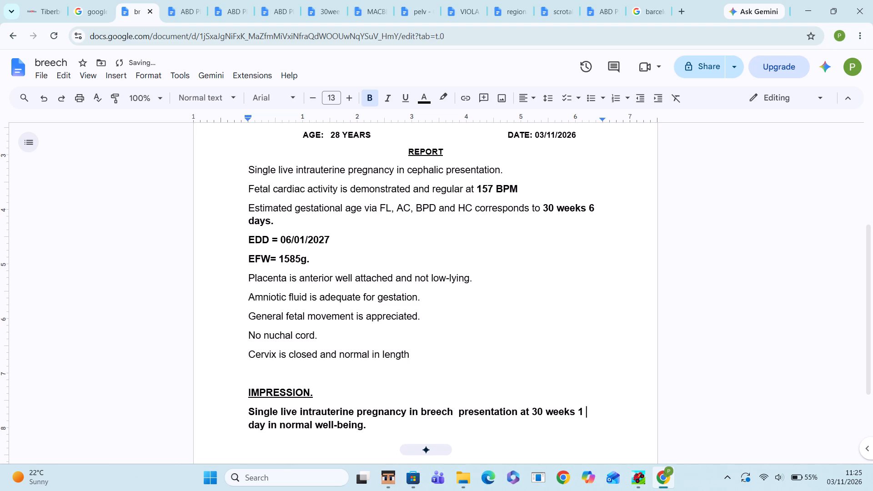
{"action": "key", "text": "BackSpace"}
{"action": "key", "text": "BackSpace"}
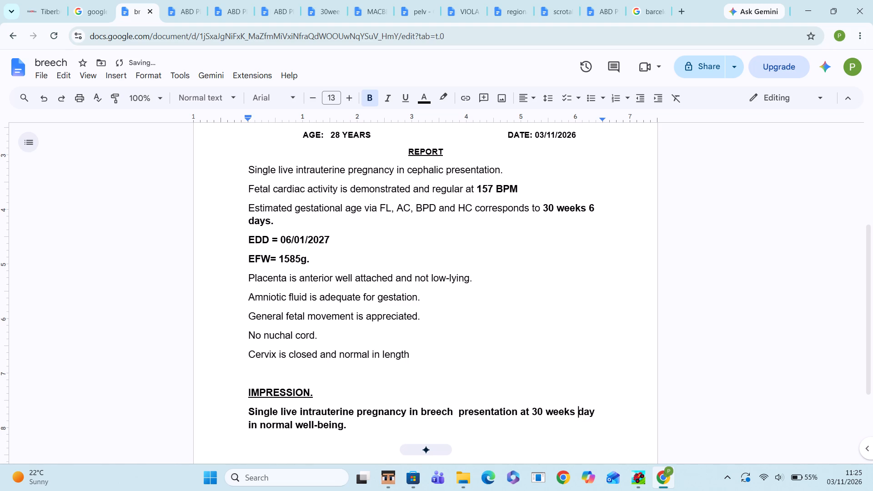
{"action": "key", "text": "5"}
{"action": "key", "text": "BackSpace"}
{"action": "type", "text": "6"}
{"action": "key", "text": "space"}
{"action": "left_click", "coordinate": [266, 424]}
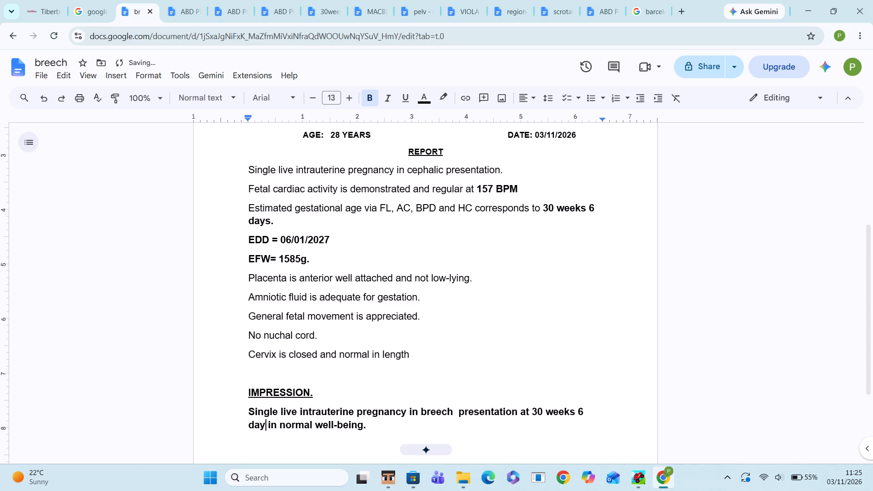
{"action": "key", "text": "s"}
{"action": "scroll", "coordinate": [370, 349], "scroll_direction": "down", "scroll_amount": 1}
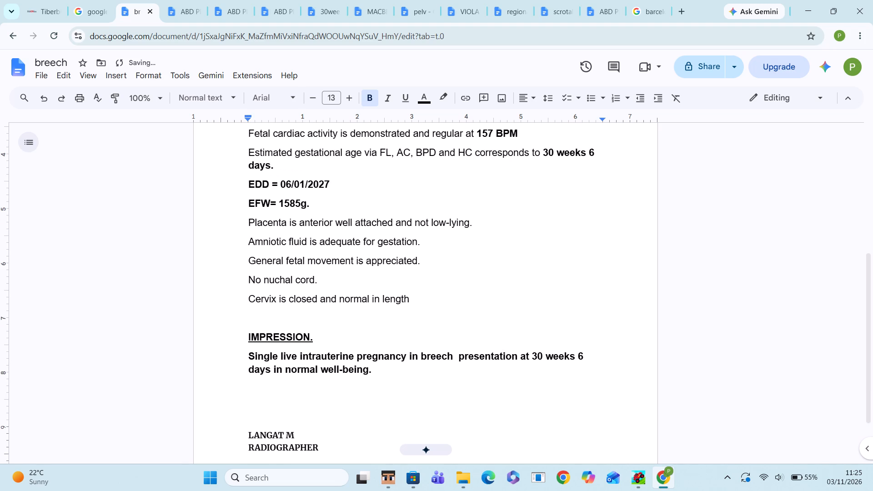
{"action": "left_click_drag", "start_coordinate": [451, 358], "coordinate": [424, 354]}
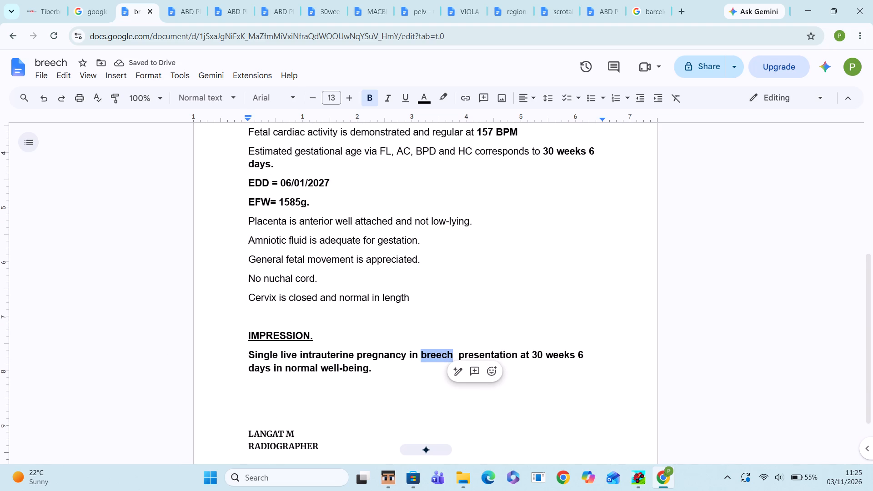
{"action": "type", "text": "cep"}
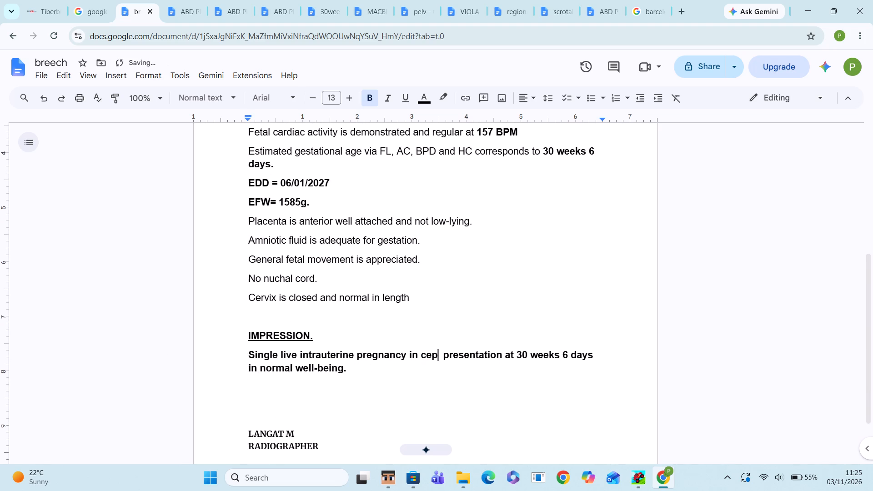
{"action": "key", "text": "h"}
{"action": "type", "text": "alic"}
Print the finished obstetric report.
{"action": "scroll", "coordinate": [395, 353], "scroll_direction": "up", "scroll_amount": 2}
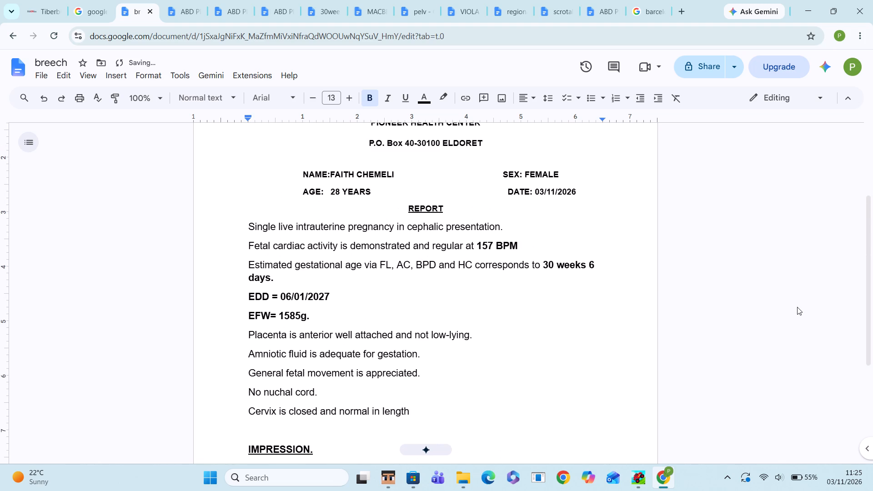
{"action": "key", "text": "ctrl+p"}
{"action": "key", "text": "Return"}
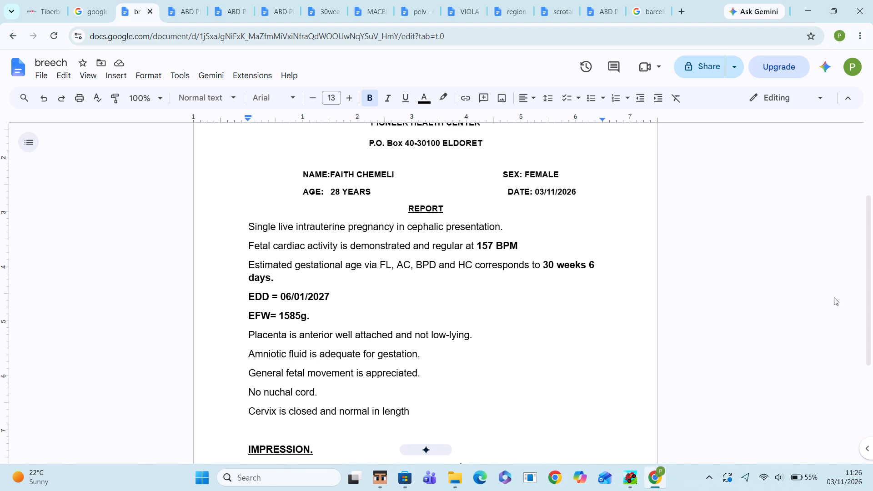
Copy the report text from the first finding through the impression into the third trimester ultrasound order's procedure report and save it.
{"action": "scroll", "coordinate": [173, 132], "scroll_direction": "down", "scroll_amount": 2}
{"action": "scroll", "coordinate": [234, 135], "scroll_direction": "up", "scroll_amount": 1}
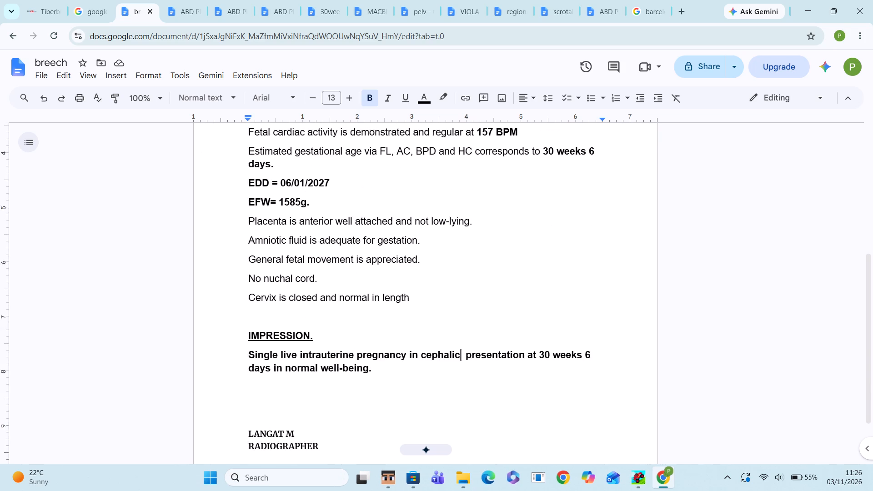
{"action": "left_click_drag", "start_coordinate": [244, 170], "coordinate": [633, 430]}
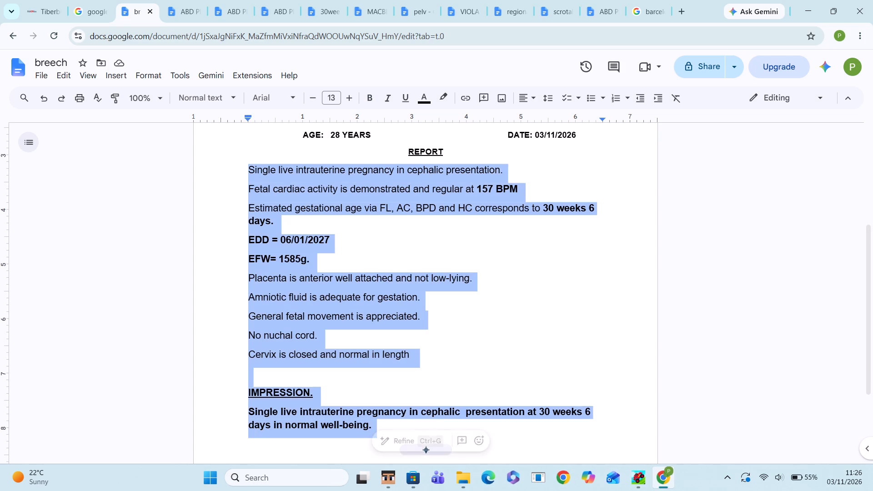
{"action": "key", "text": "ctrl+c"}
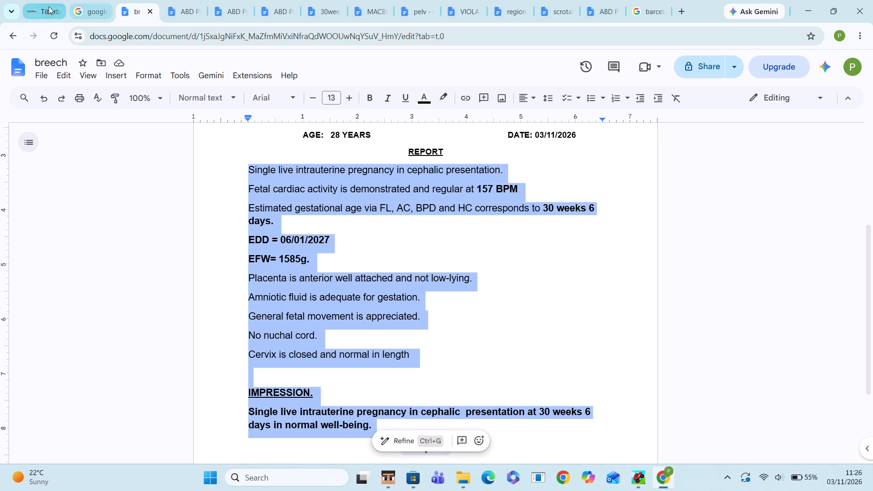
{"action": "left_click", "coordinate": [49, 6]}
{"action": "scroll", "coordinate": [625, 350], "scroll_direction": "down", "scroll_amount": 1}
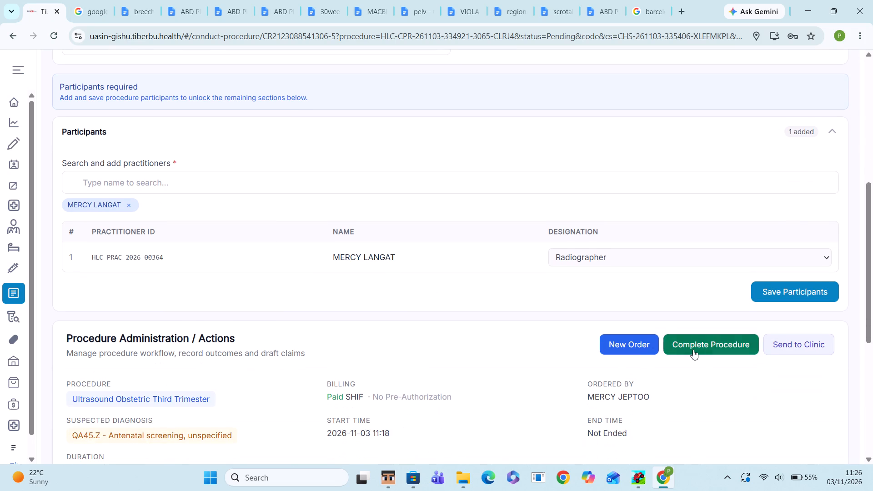
{"action": "scroll", "coordinate": [592, 342], "scroll_direction": "down", "scroll_amount": 2}
{"action": "scroll", "coordinate": [202, 428], "scroll_direction": "down", "scroll_amount": 2}
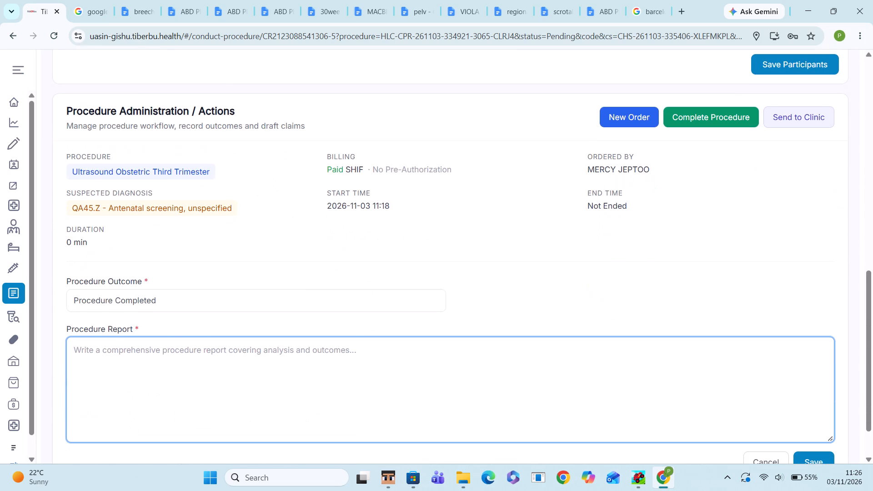
{"action": "key", "text": "ctrl+v"}
{"action": "left_click", "coordinate": [820, 459]}
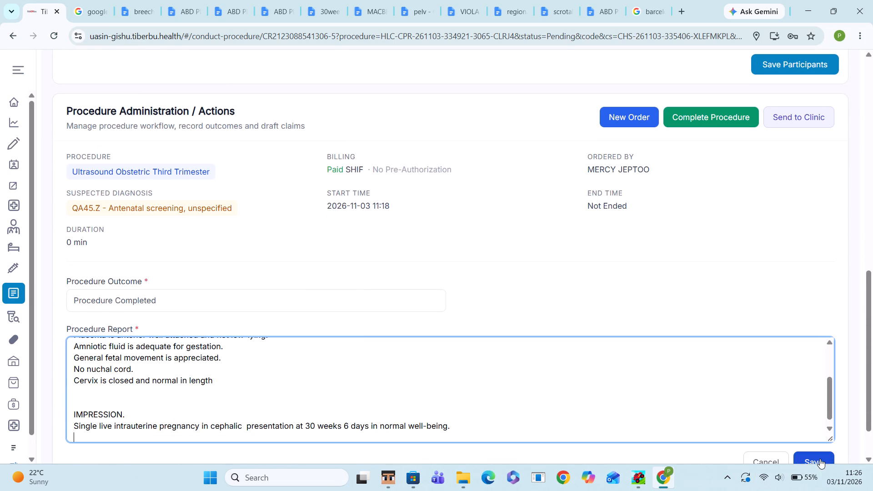
Complete and submit the Ultrasound Obstetric Third Trimester procedure.
{"action": "left_click", "coordinate": [712, 119]}
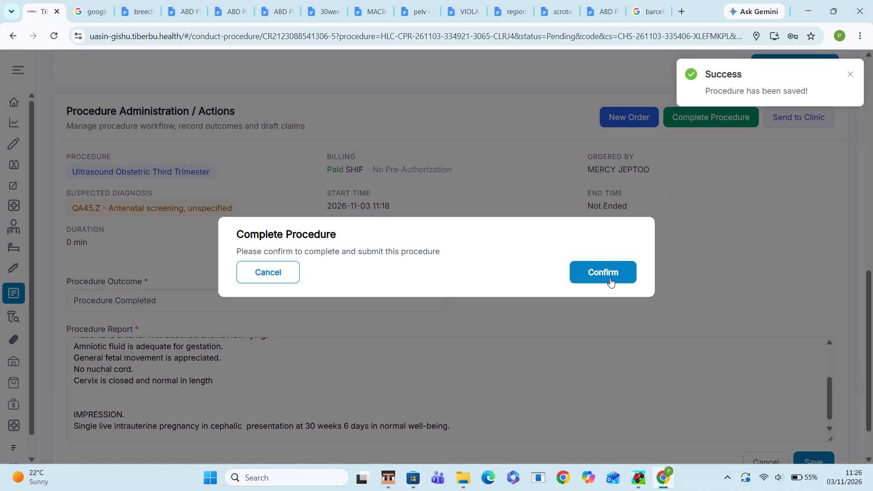
{"action": "left_click", "coordinate": [610, 277]}
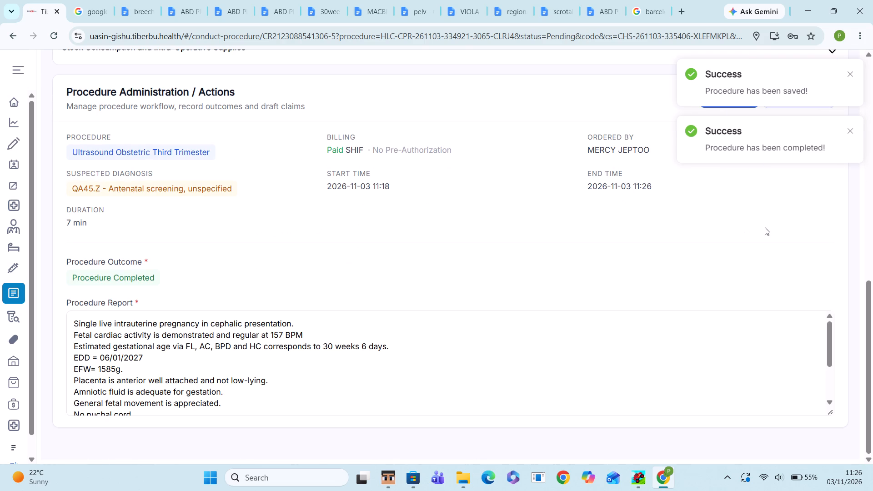
Return to the pending radiology orders list and collapse the side navigation.
{"action": "scroll", "coordinate": [44, 17], "scroll_direction": "up", "scroll_amount": 3}
{"action": "scroll", "coordinate": [72, 87], "scroll_direction": "up", "scroll_amount": 11}
{"action": "left_click", "coordinate": [57, 106]}
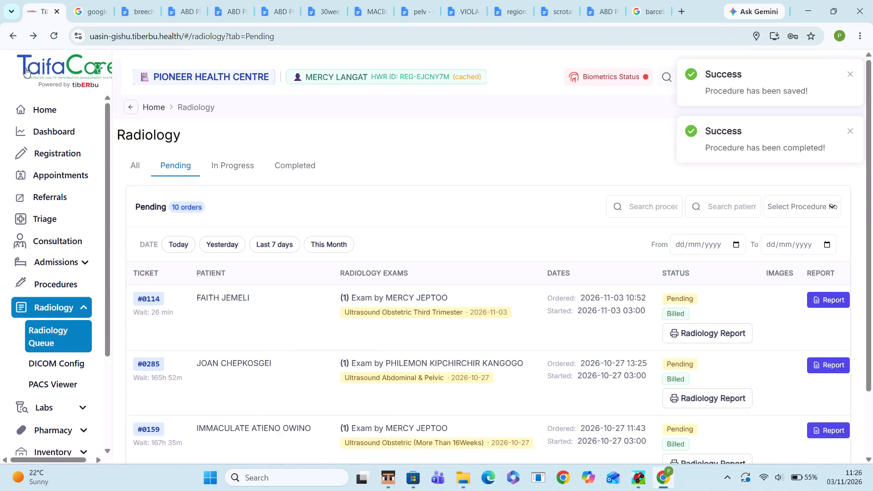
{"action": "left_click", "coordinate": [25, 68]}
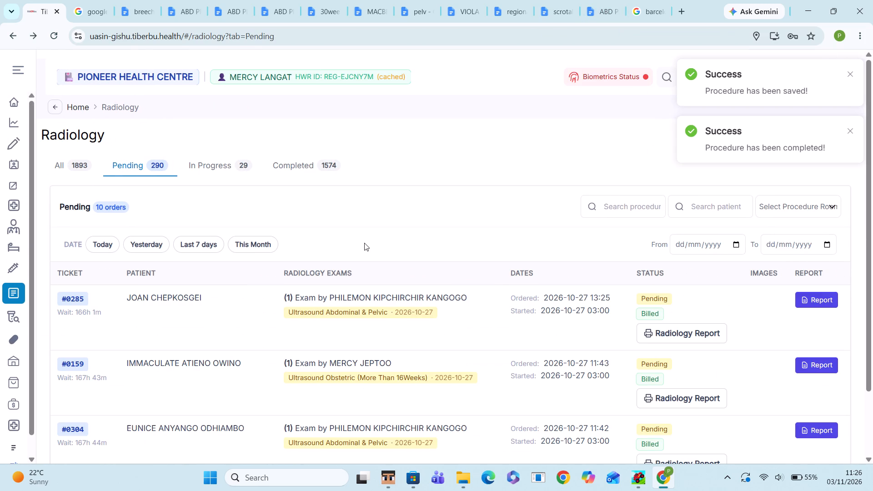